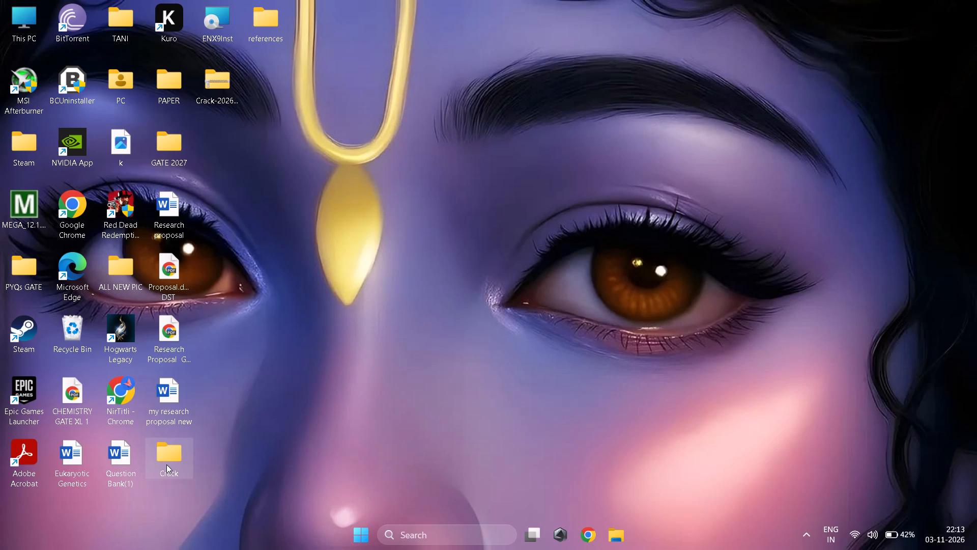
Launch the ENX9Inst installer and start modifying the EndNote X9 installation, keeping the default feature selection.
double_click(220, 25)
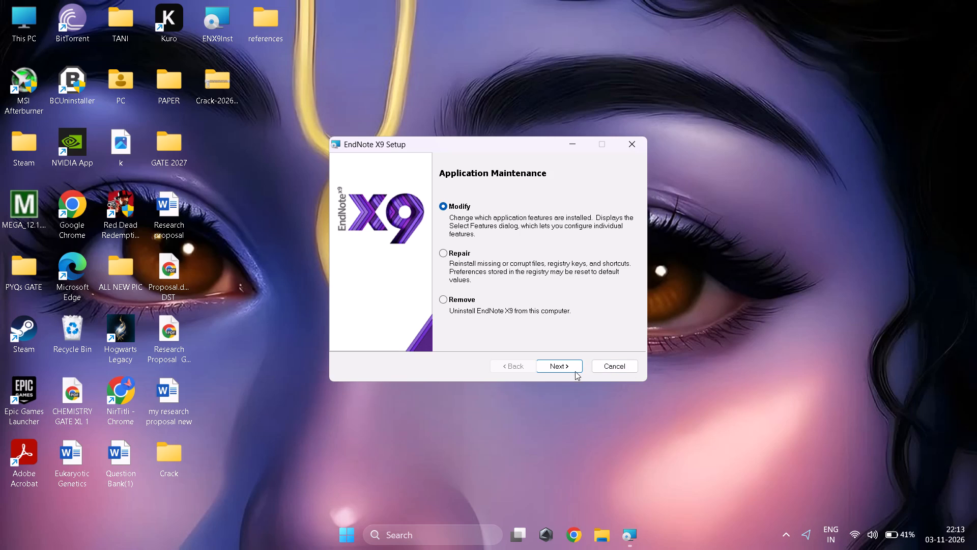
left_click(574, 371)
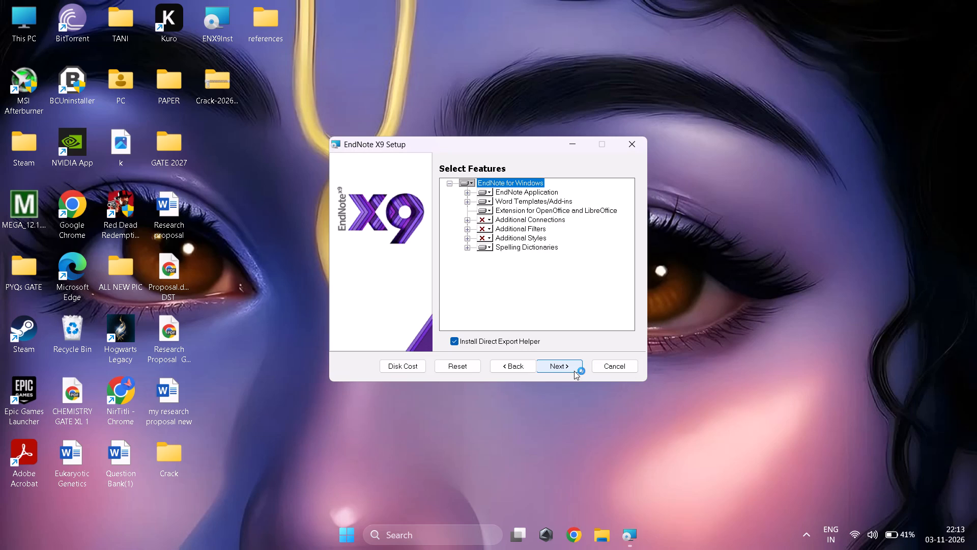
left_click(574, 371)
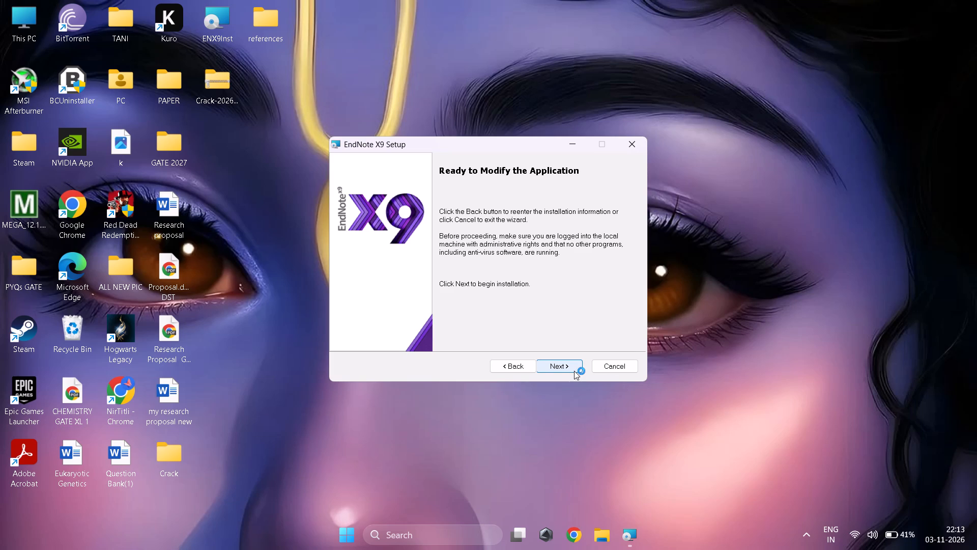
left_click(570, 362)
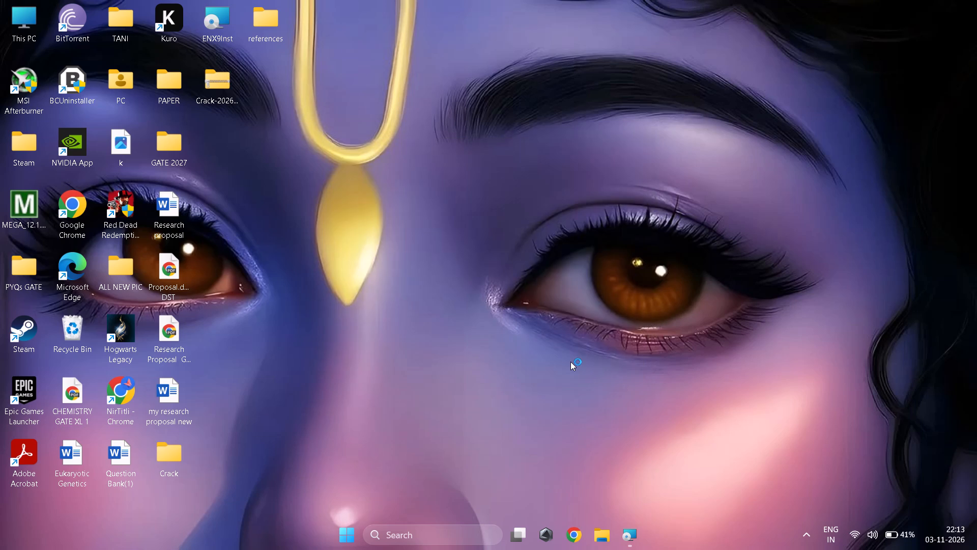
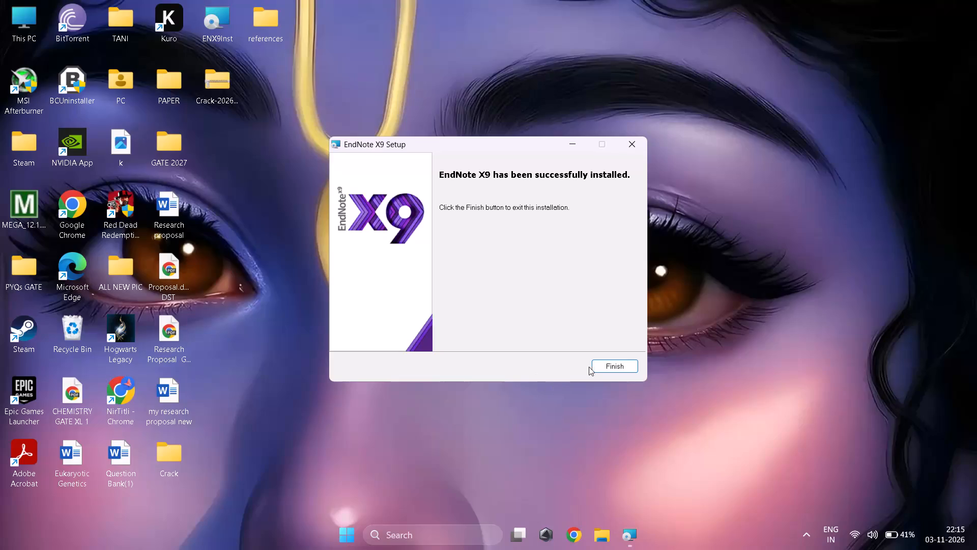
Finish and exit the EndNote X9 setup wizard.
left_click(606, 367)
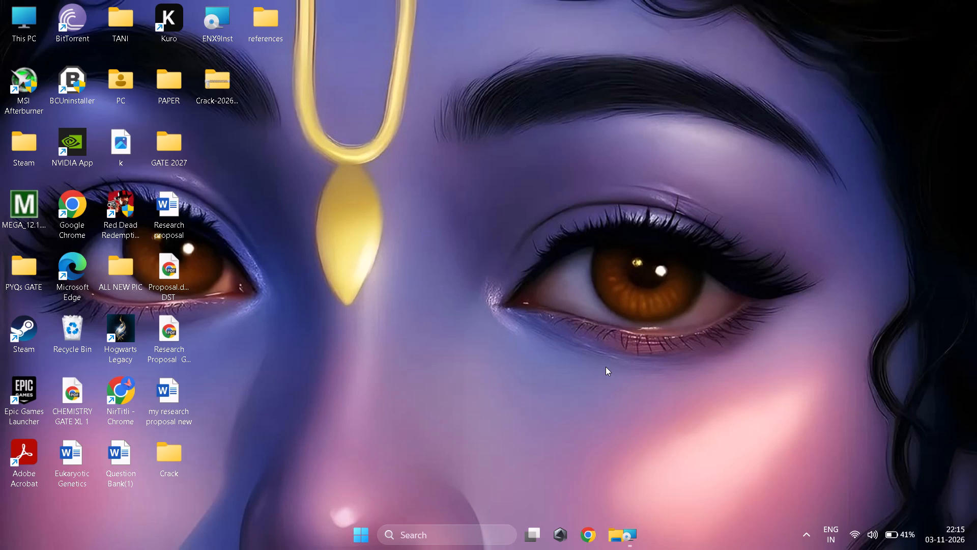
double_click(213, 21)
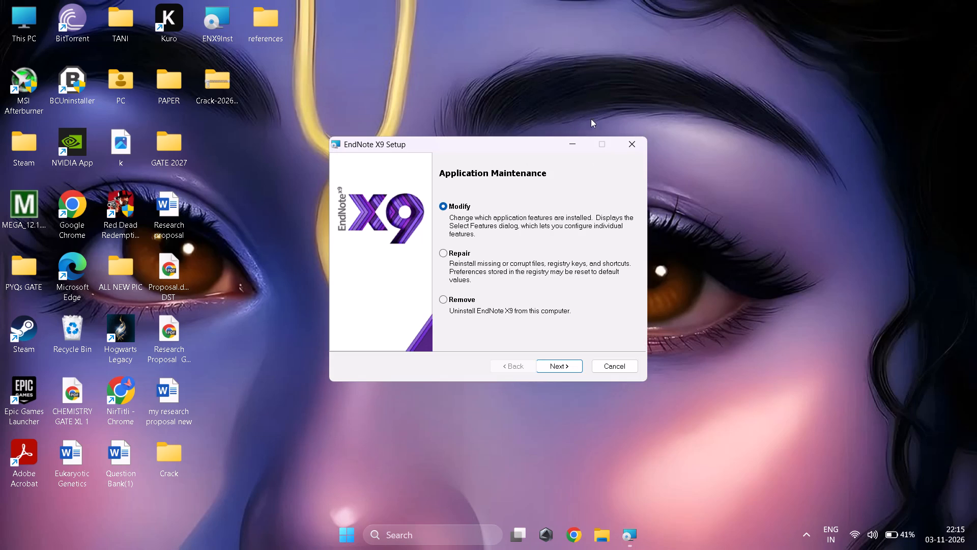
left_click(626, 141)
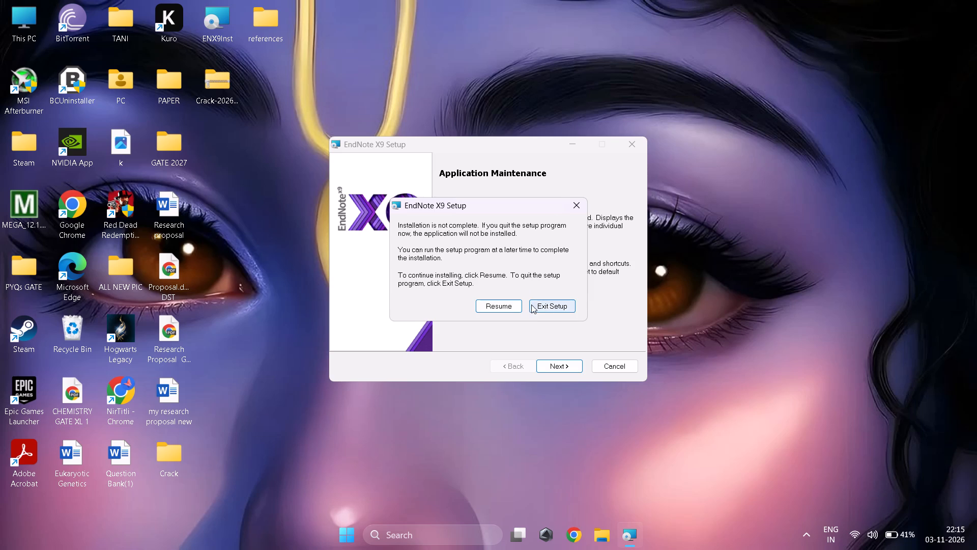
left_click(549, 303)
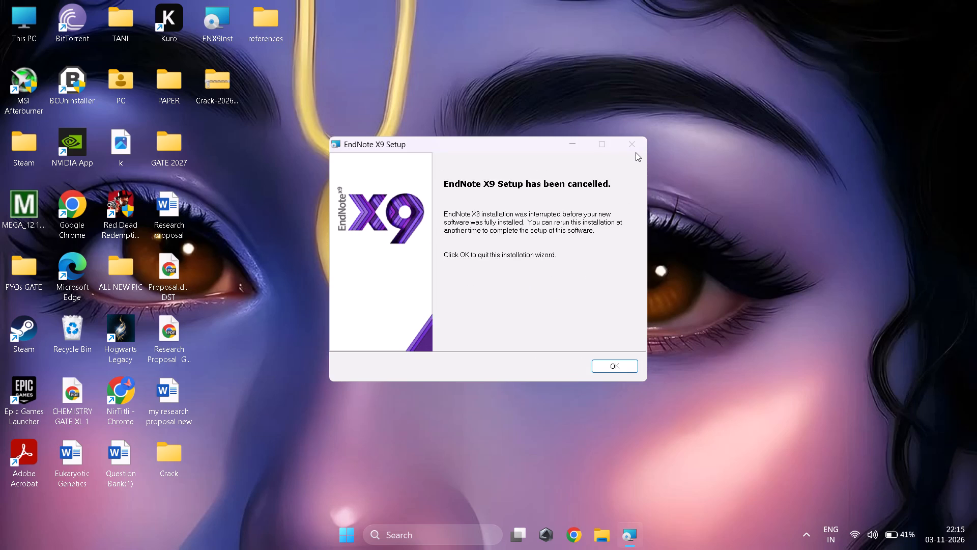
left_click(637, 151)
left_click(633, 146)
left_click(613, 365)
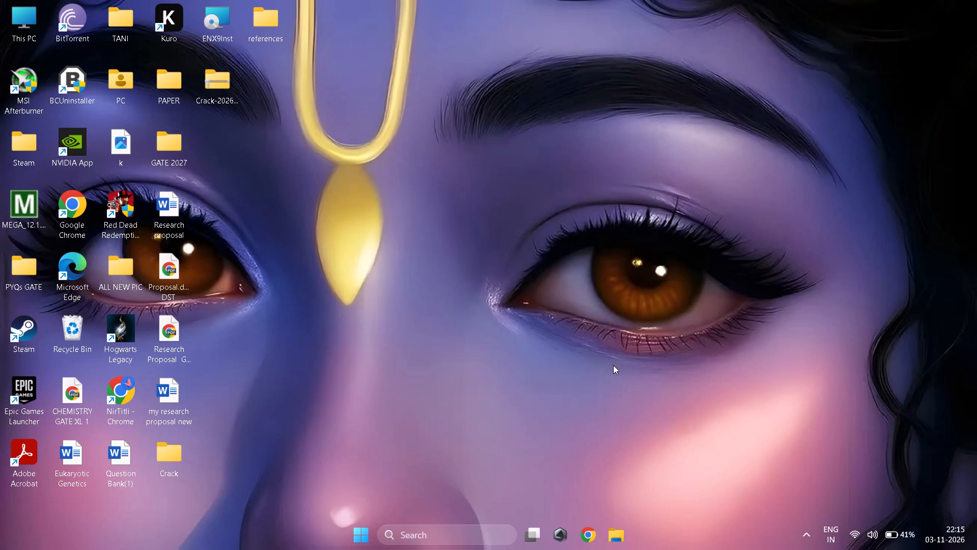
Launch the EndNote application from the EndNote X9 folder in Program Files (x86) on drive C.
double_click(17, 33)
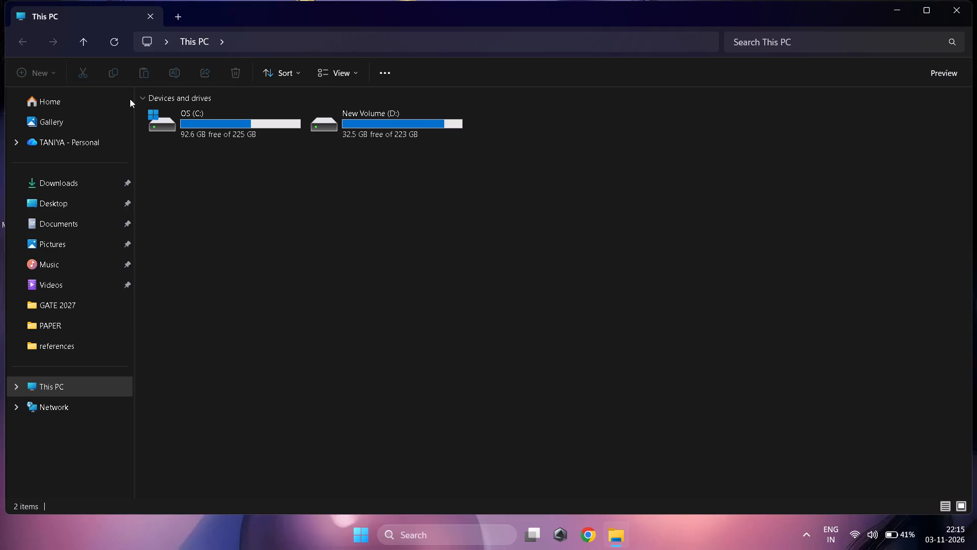
left_click(243, 138)
double_click(243, 138)
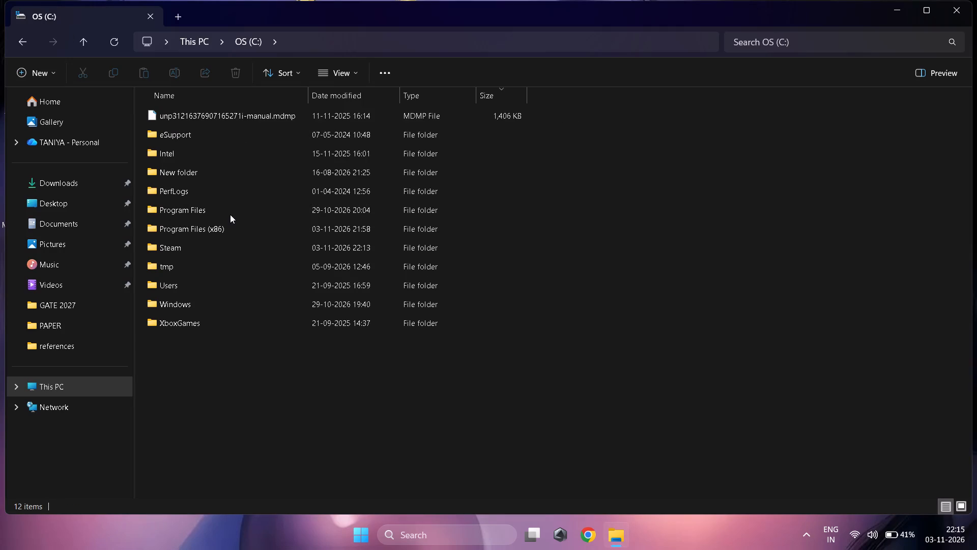
double_click(229, 232)
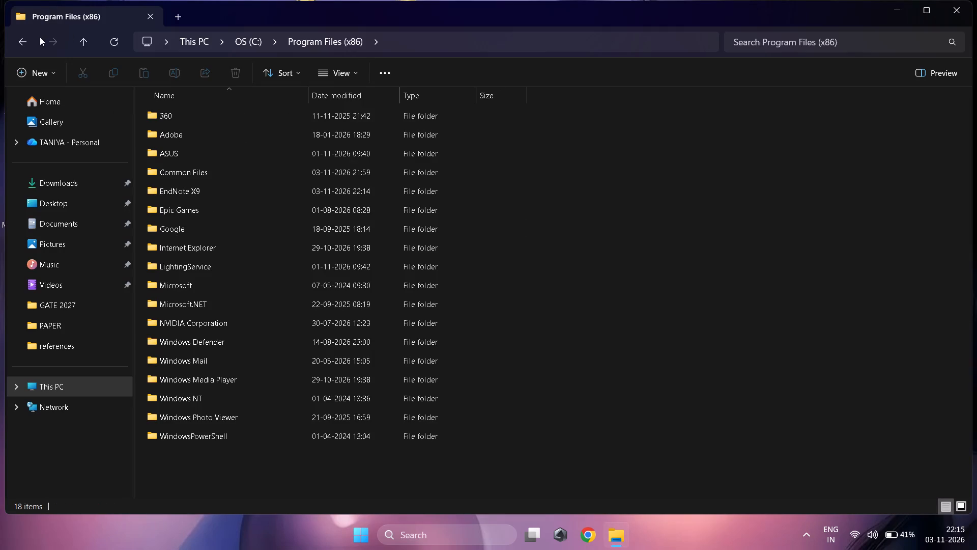
left_click(25, 38)
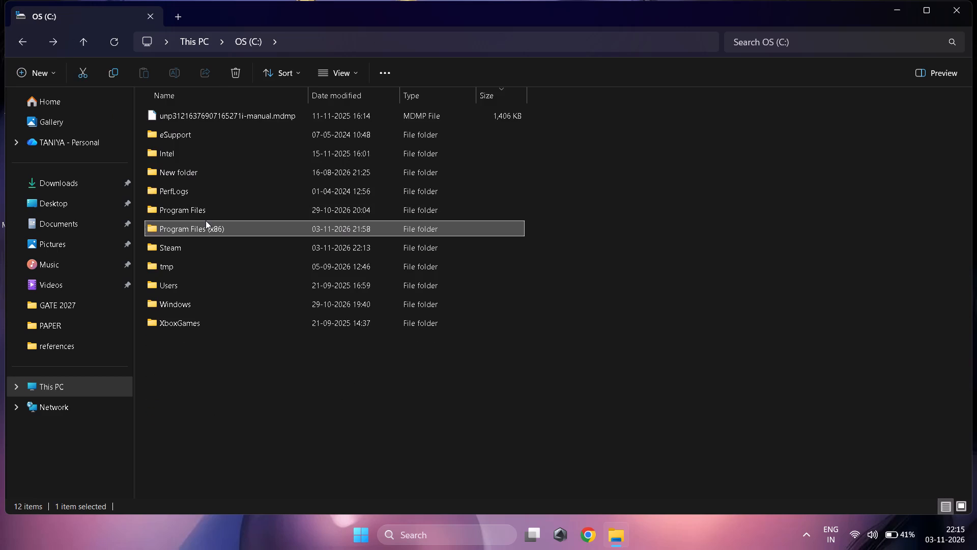
left_click(206, 233)
double_click(206, 233)
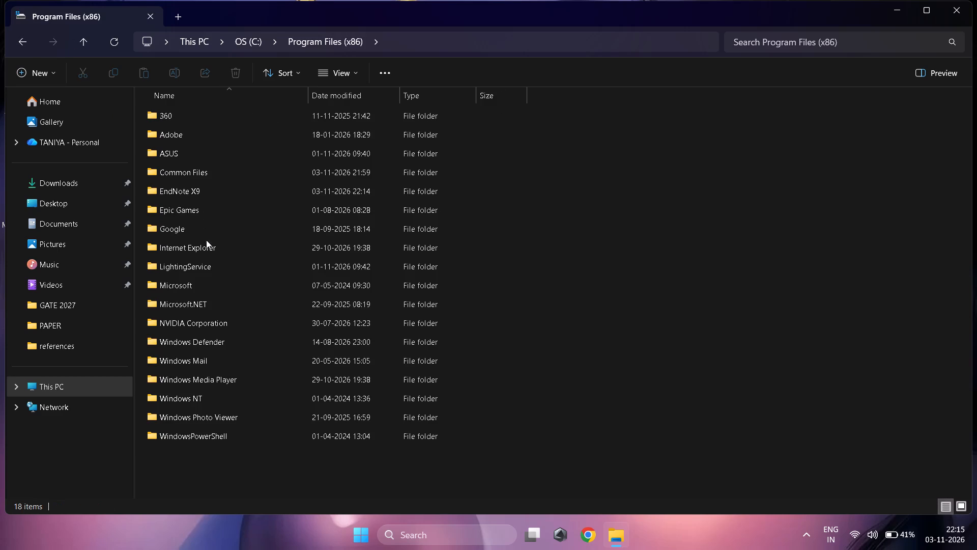
double_click(205, 185)
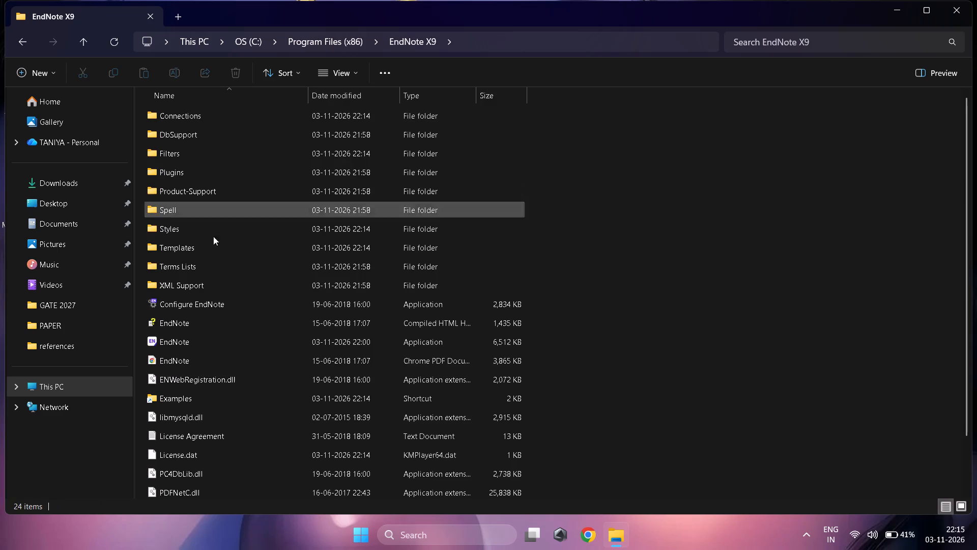
left_click(204, 342)
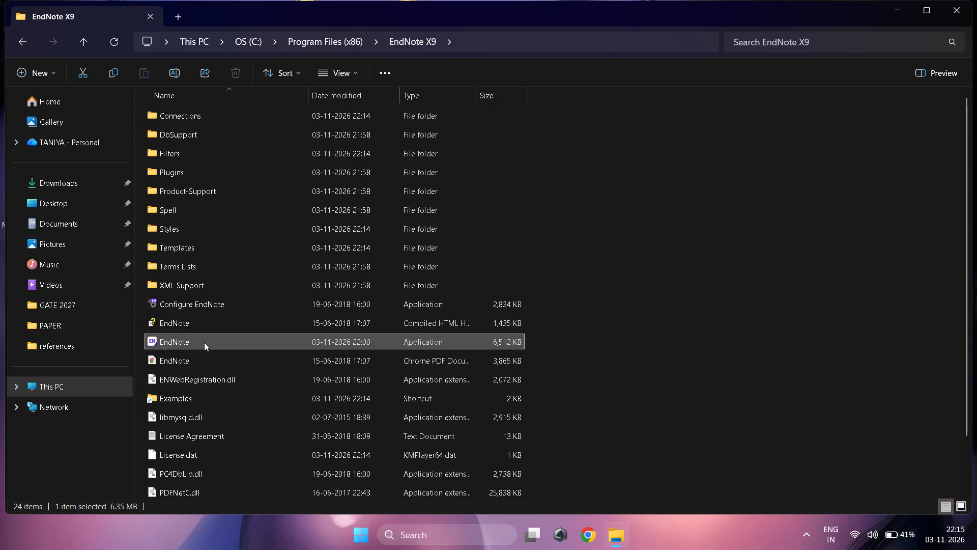
double_click(204, 342)
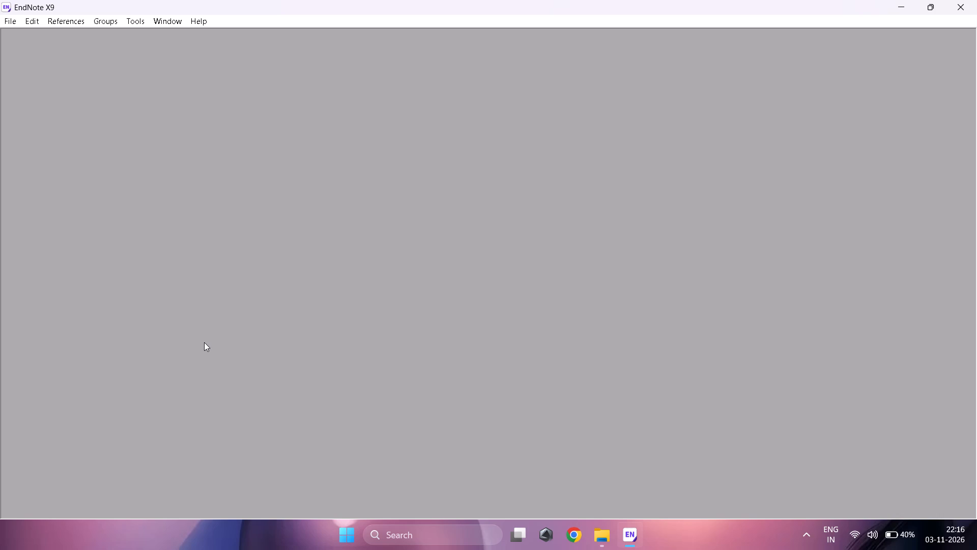
left_click(204, 342)
Create a new EndNote library named My EndNote Library on the Desktop.
left_click(14, 22)
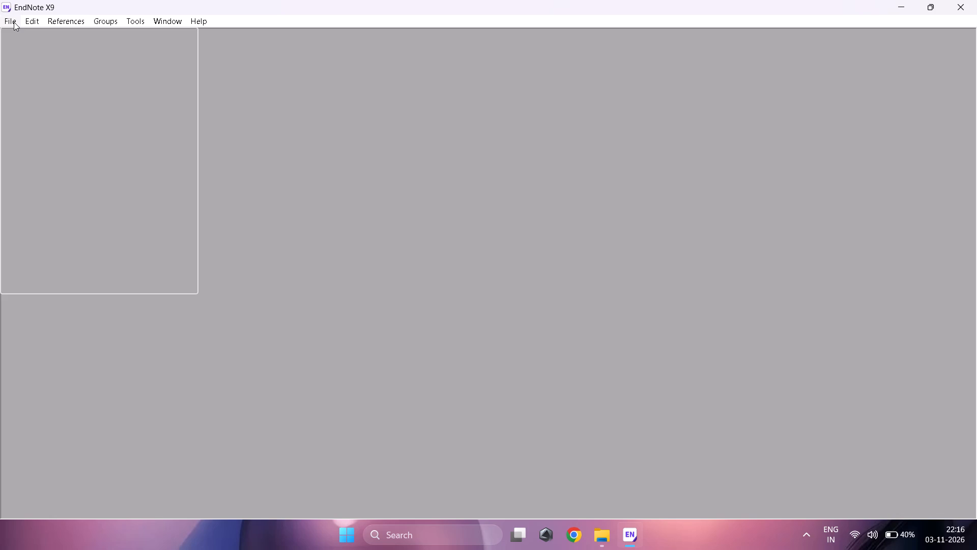
left_click(28, 32)
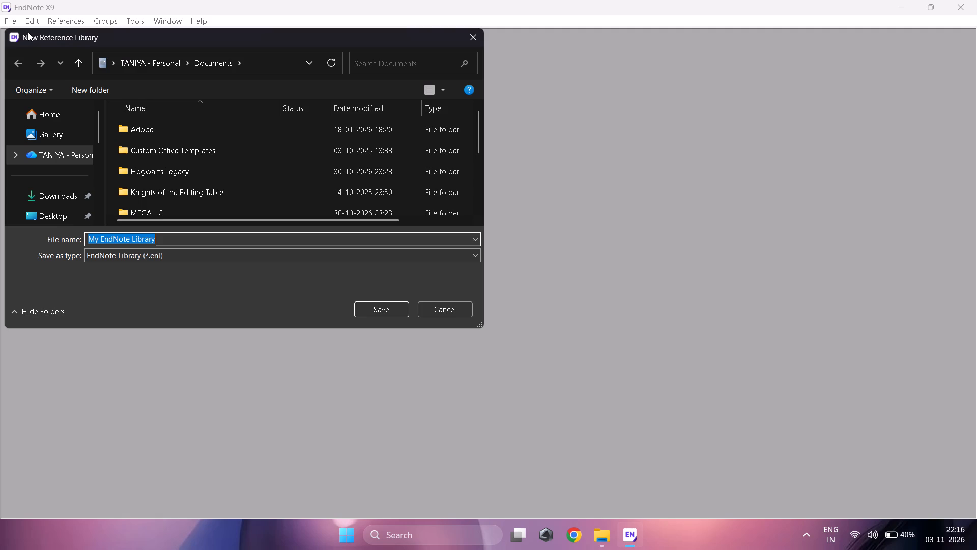
left_click(33, 214)
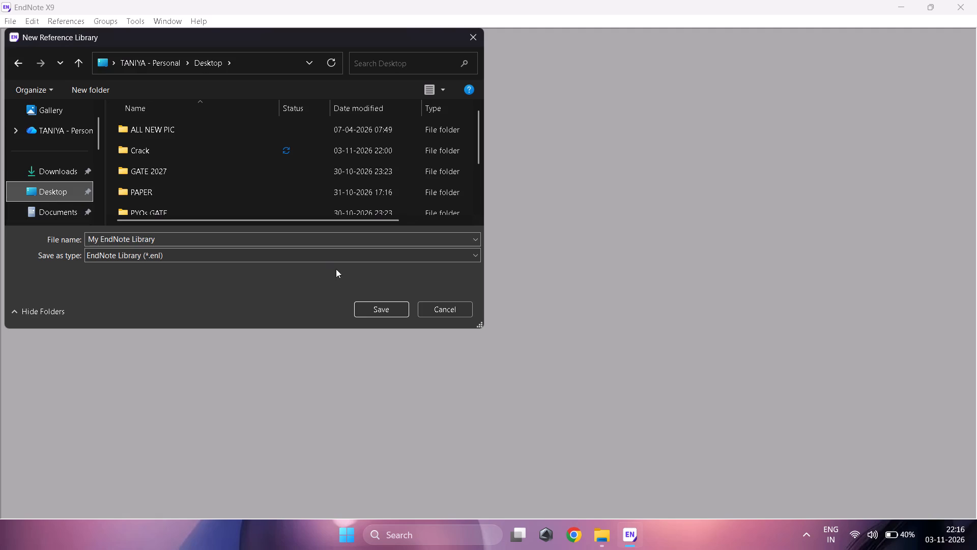
left_click(375, 307)
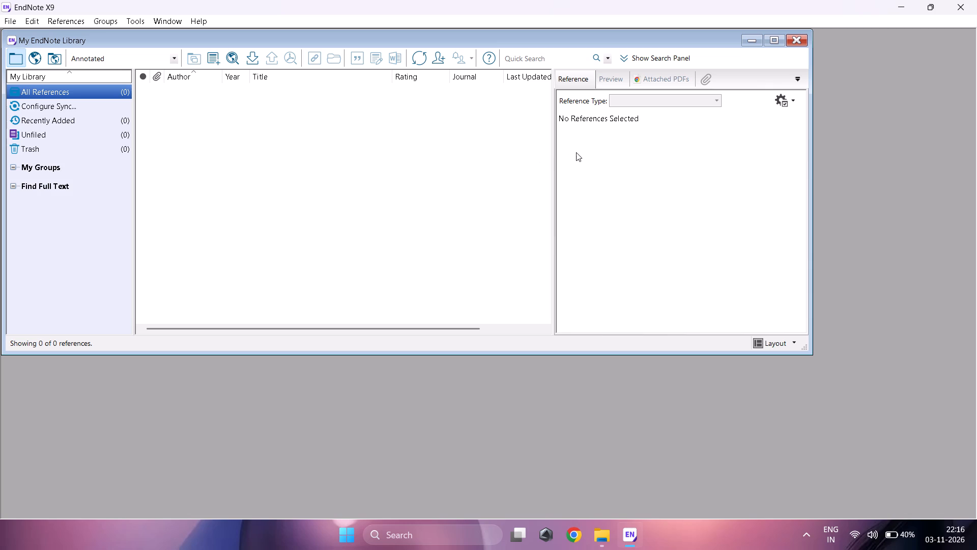
Import the RIS file marlin_lancet404_1226 from the Desktop's references folder into the open EndNote library.
left_click(595, 535)
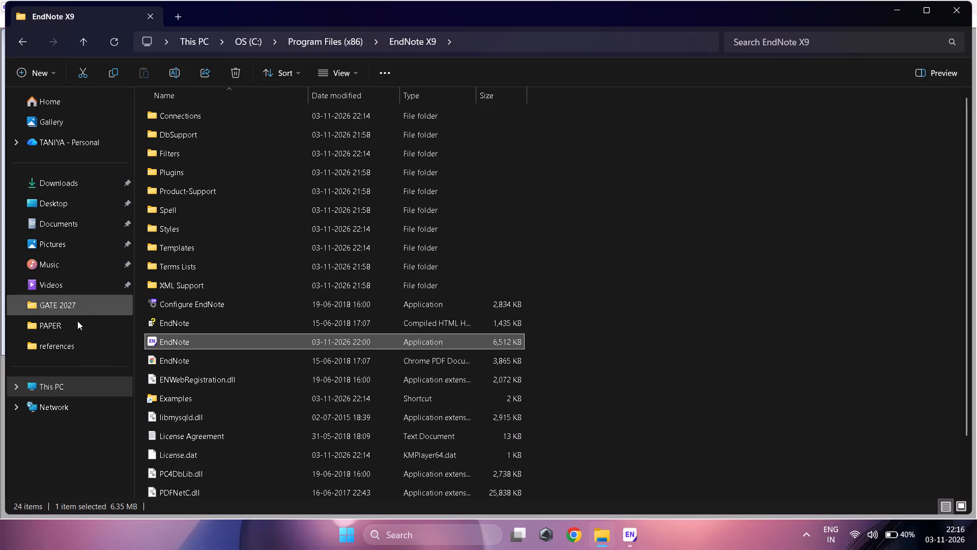
double_click(66, 346)
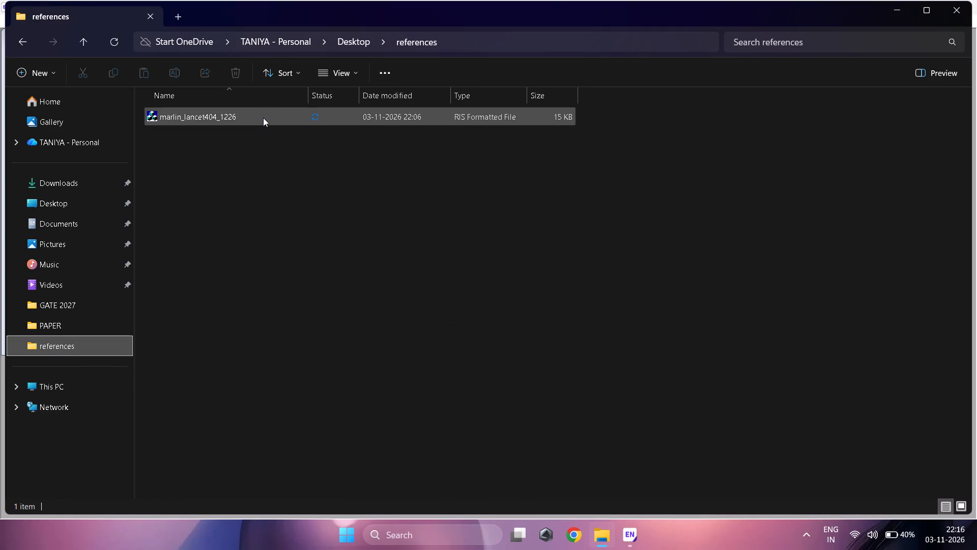
double_click(262, 120)
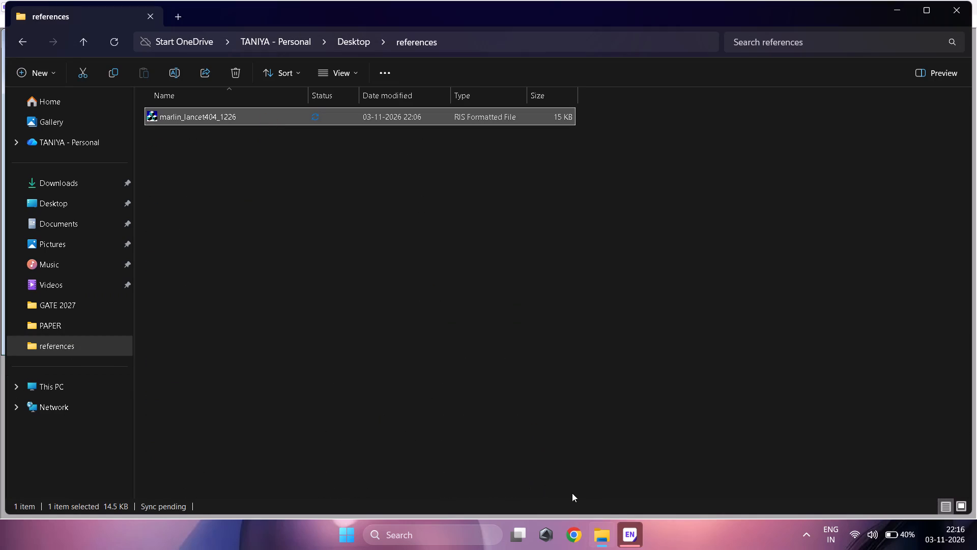
double_click(630, 538)
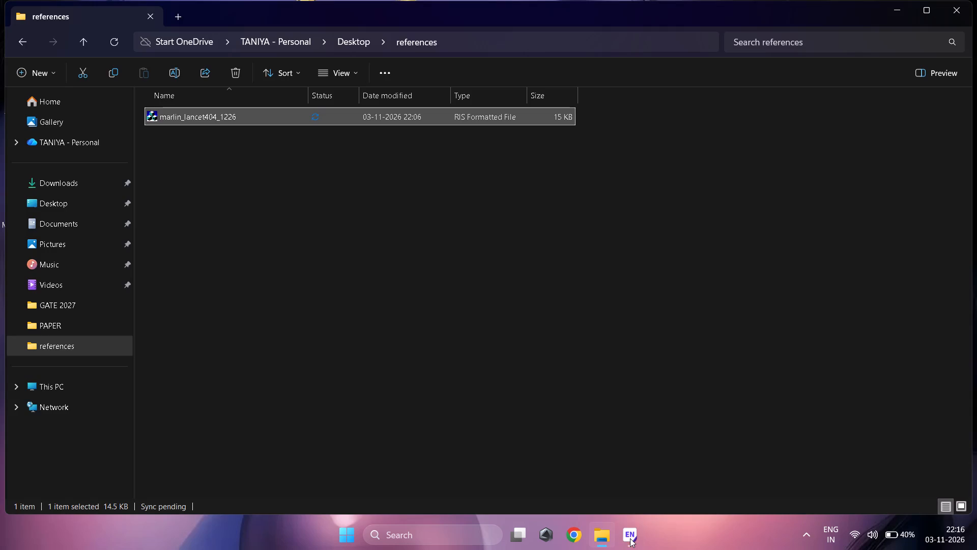
left_click(630, 538)
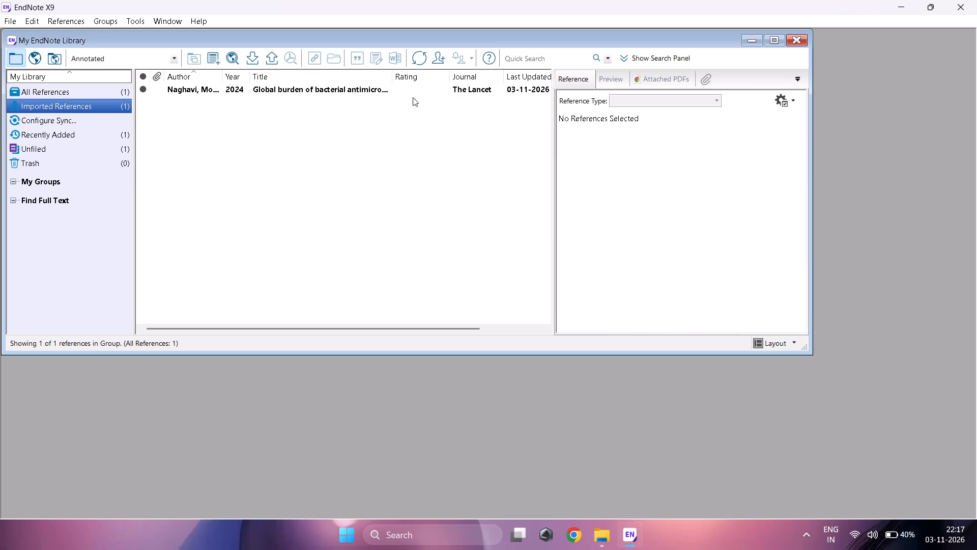
Open the recent Word document HALF EDITTED FILE 1.0.
left_click(600, 533)
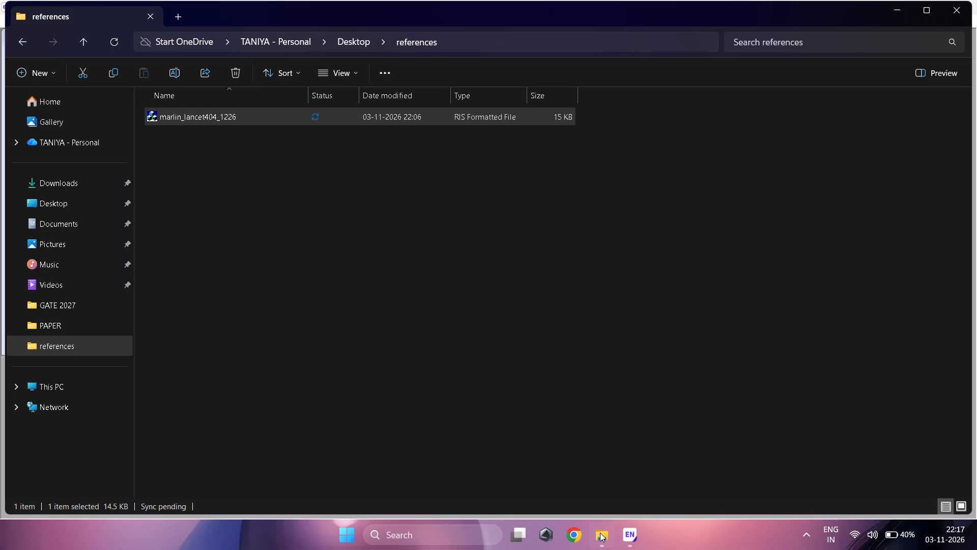
left_click(469, 533)
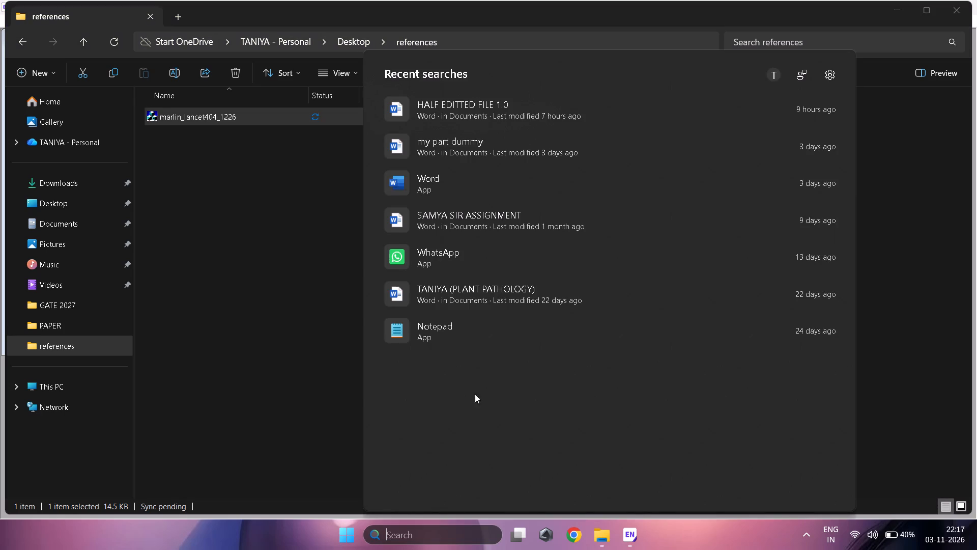
double_click(498, 120)
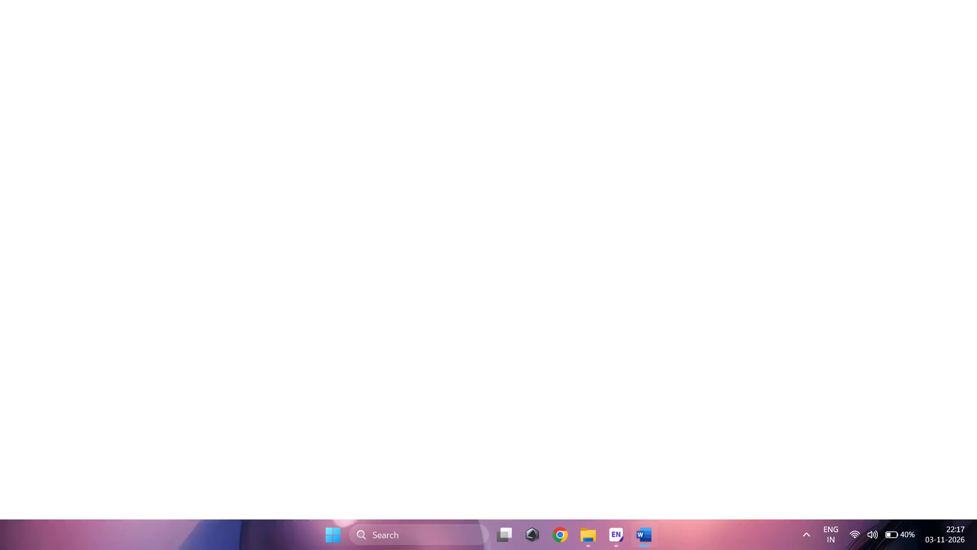
left_click(772, 320)
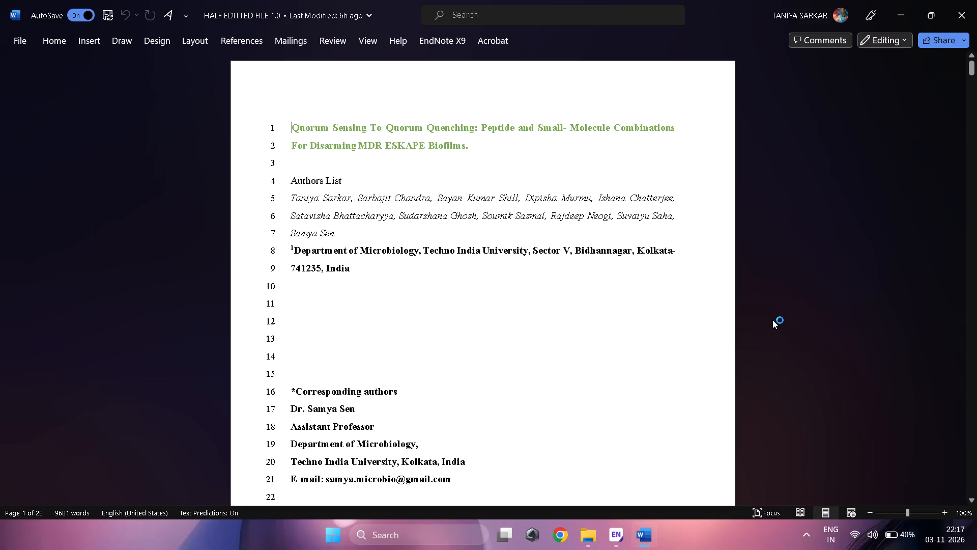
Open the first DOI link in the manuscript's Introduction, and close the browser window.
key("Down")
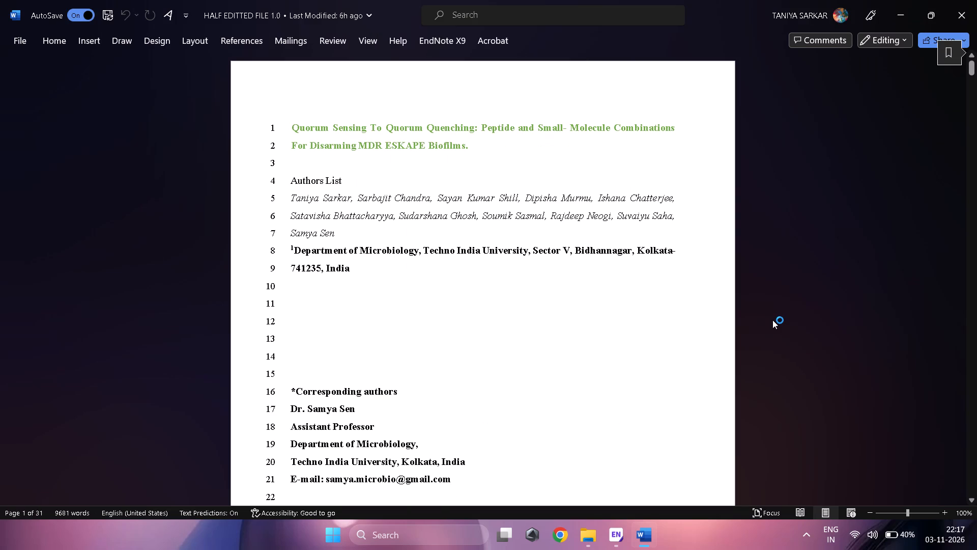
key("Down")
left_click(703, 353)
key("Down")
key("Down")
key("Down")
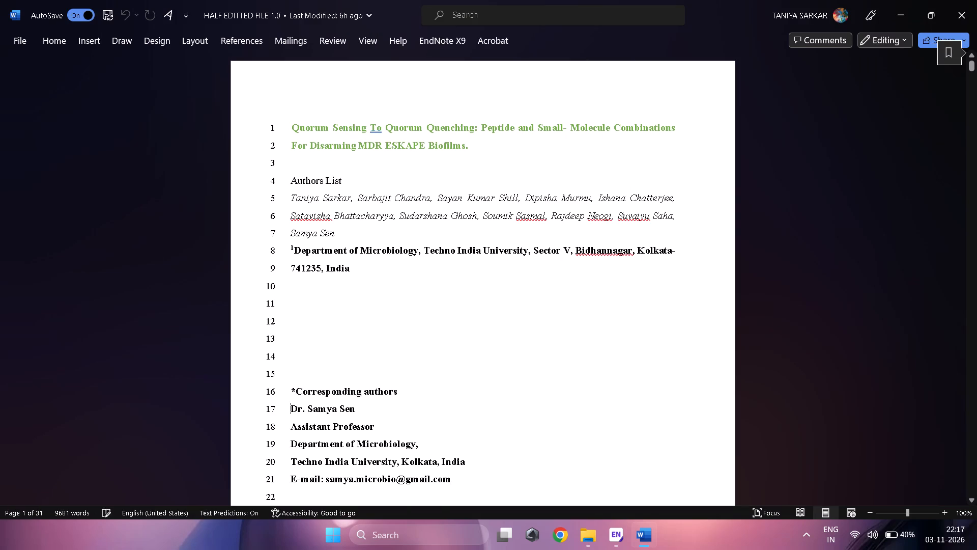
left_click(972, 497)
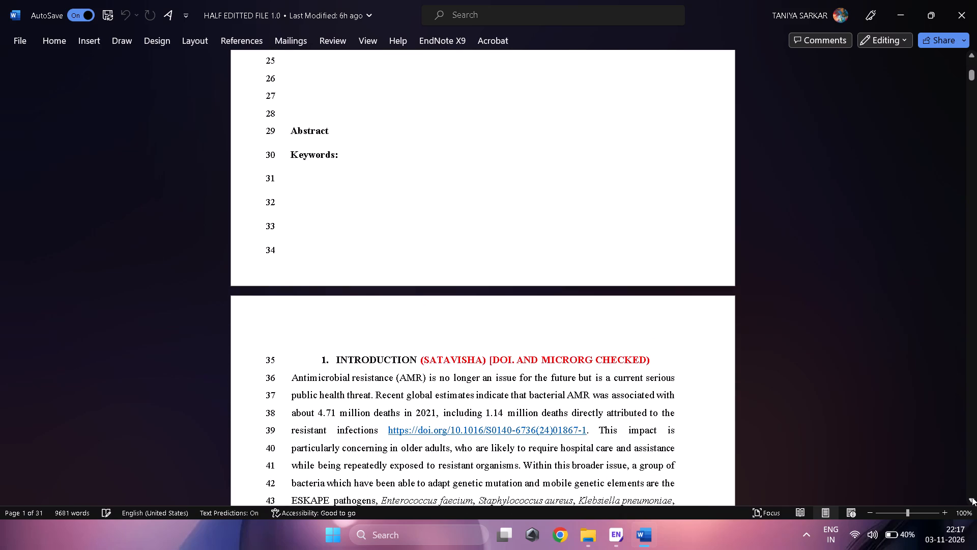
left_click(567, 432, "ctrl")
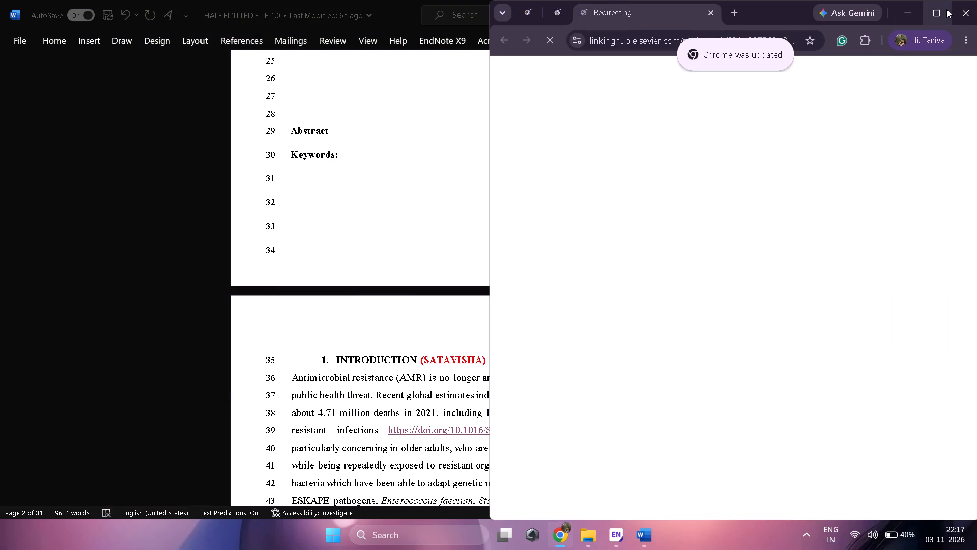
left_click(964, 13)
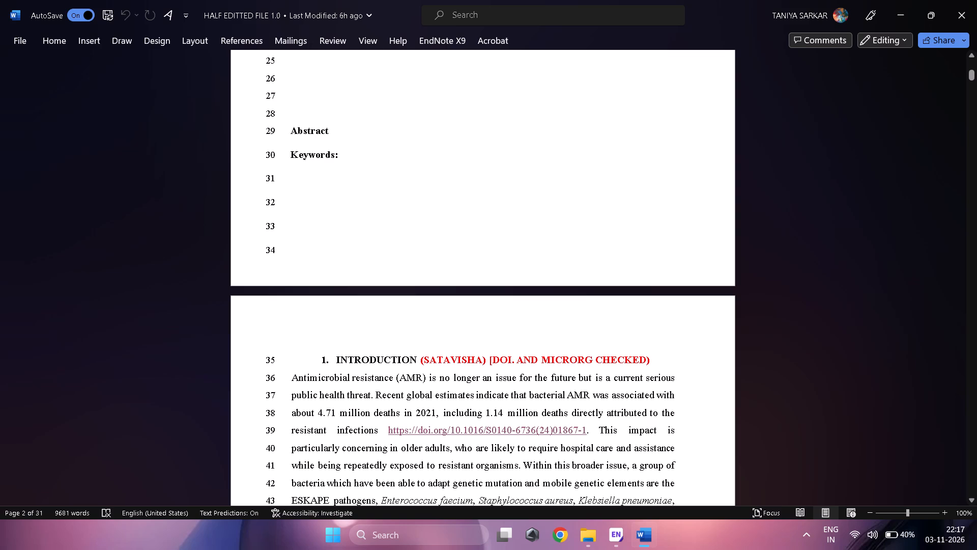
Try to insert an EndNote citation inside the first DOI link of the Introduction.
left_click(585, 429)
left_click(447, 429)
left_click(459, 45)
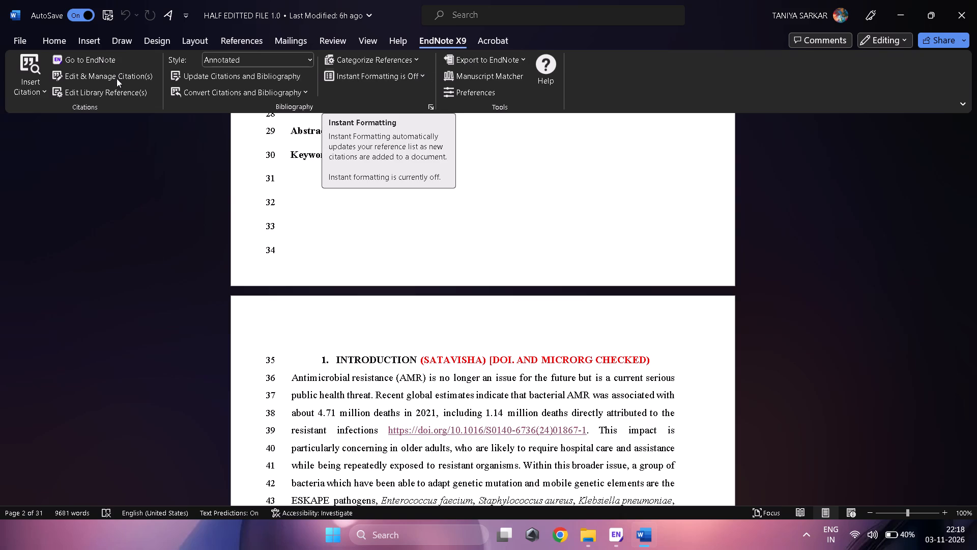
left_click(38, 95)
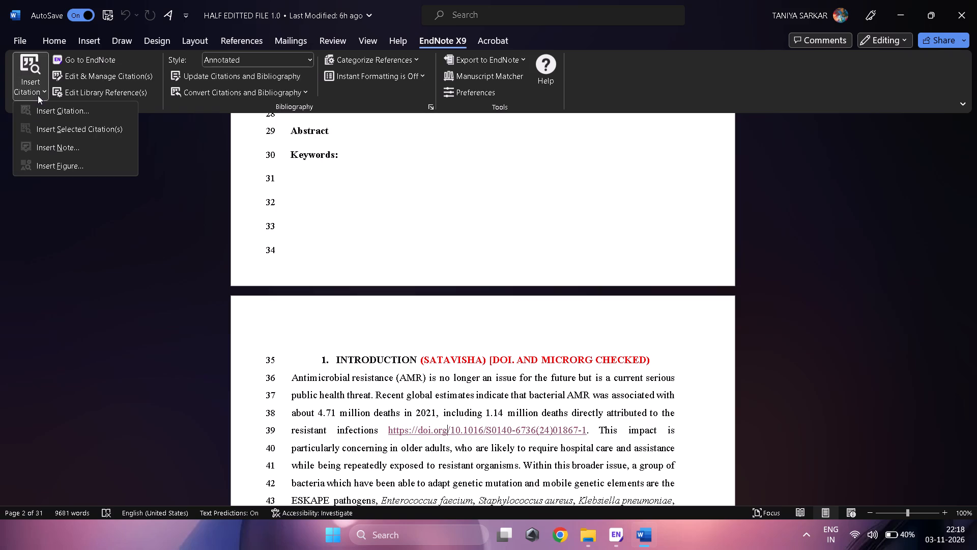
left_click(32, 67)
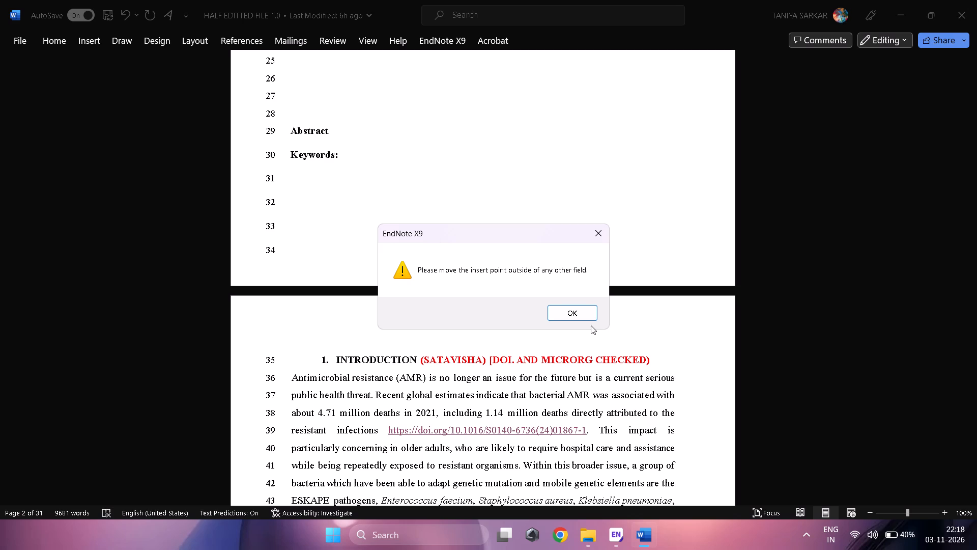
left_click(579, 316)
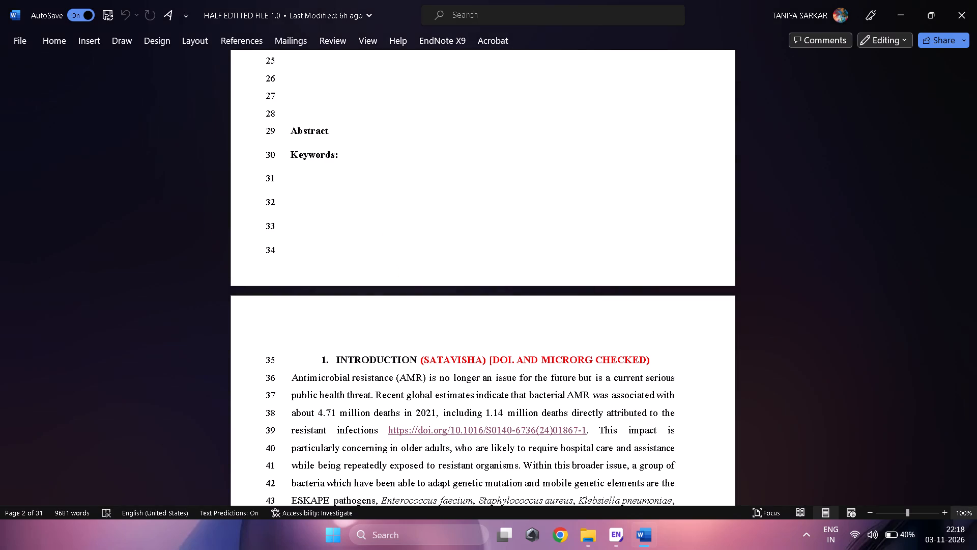
Start an EndNote citation directly after "resistant infections", before the first DOI link in the Introduction.
left_click(971, 500)
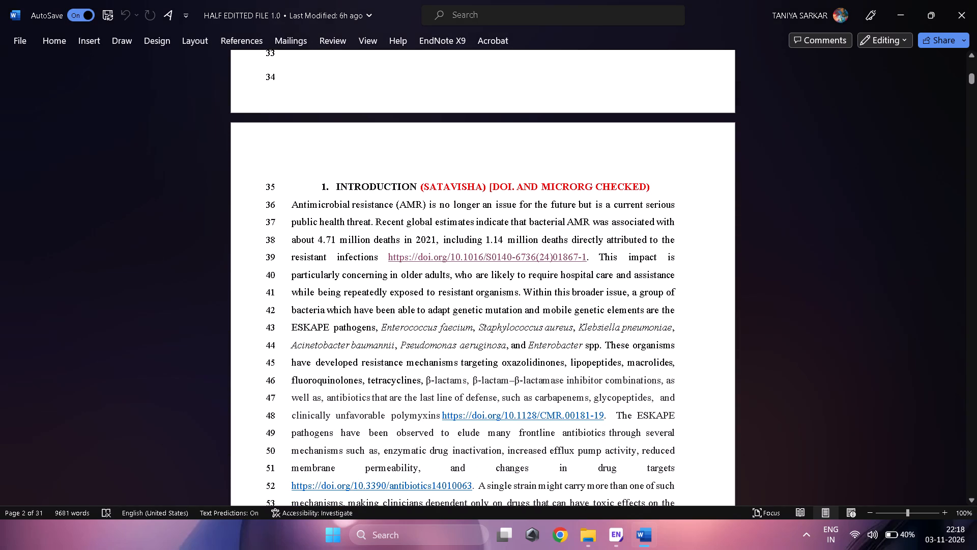
left_click(389, 257)
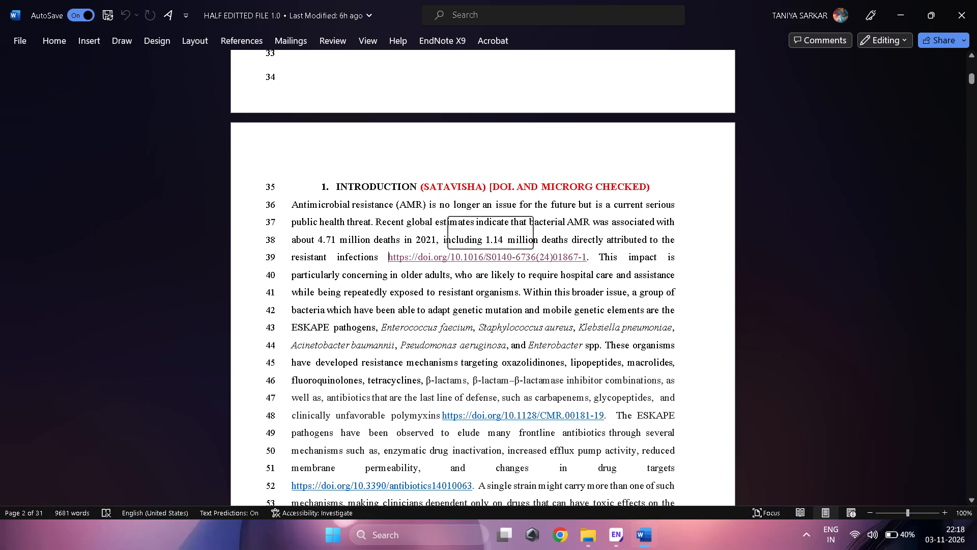
left_click(375, 259)
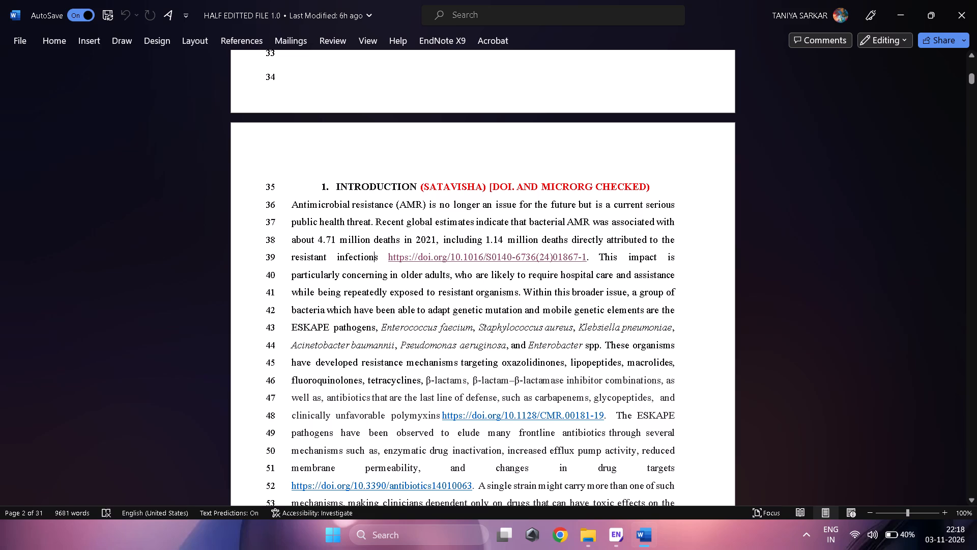
left_click(382, 256)
left_click(435, 42)
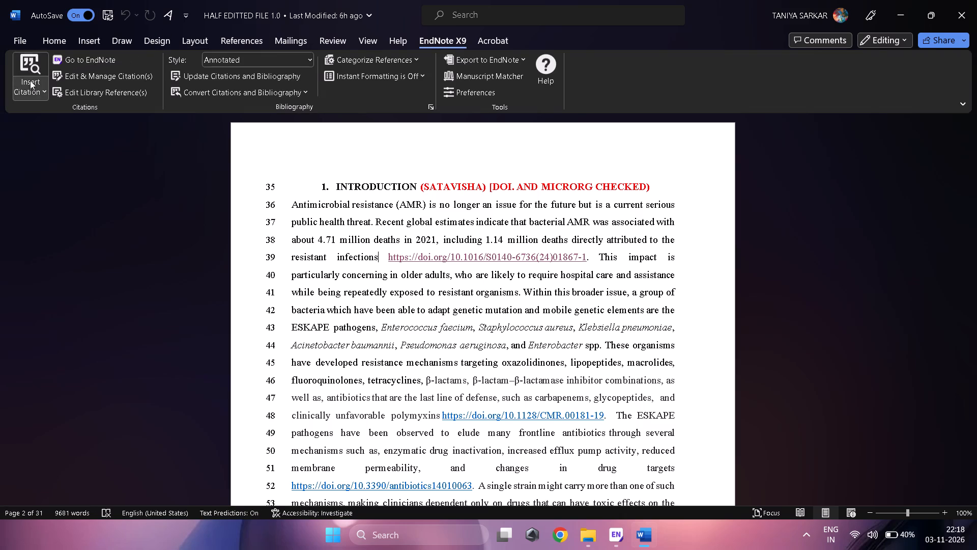
left_click(33, 64)
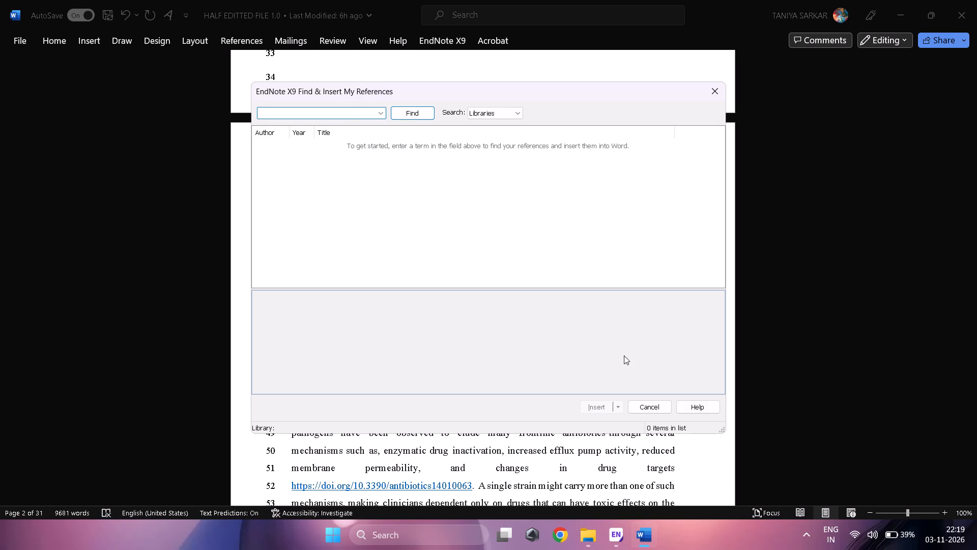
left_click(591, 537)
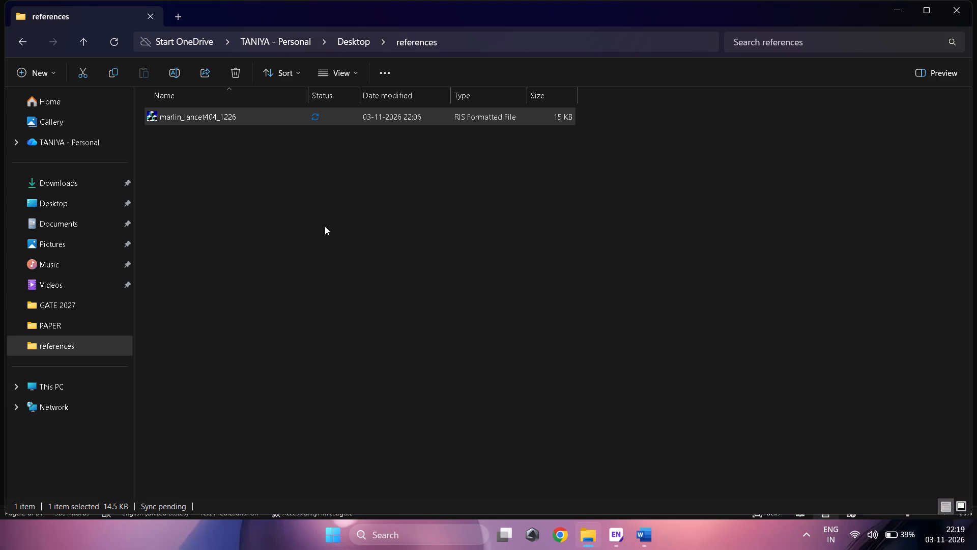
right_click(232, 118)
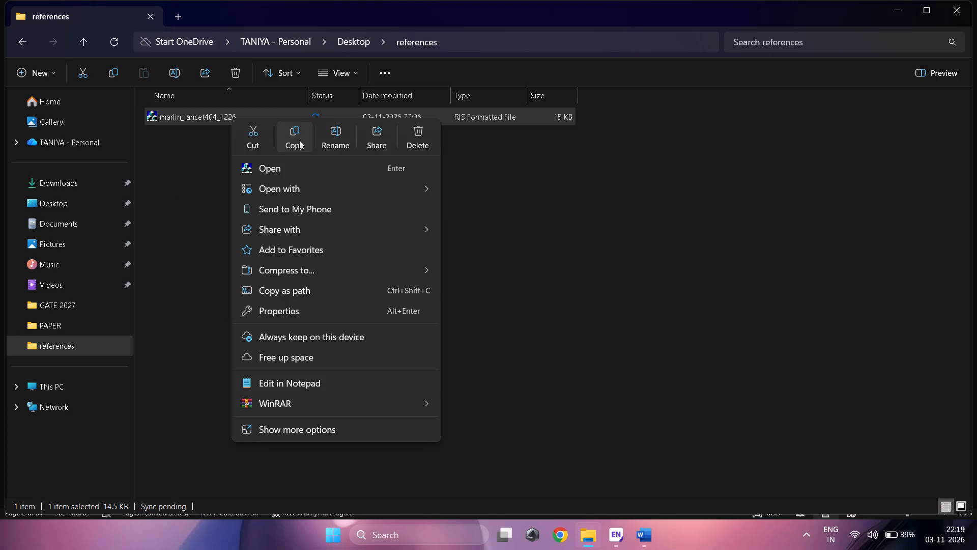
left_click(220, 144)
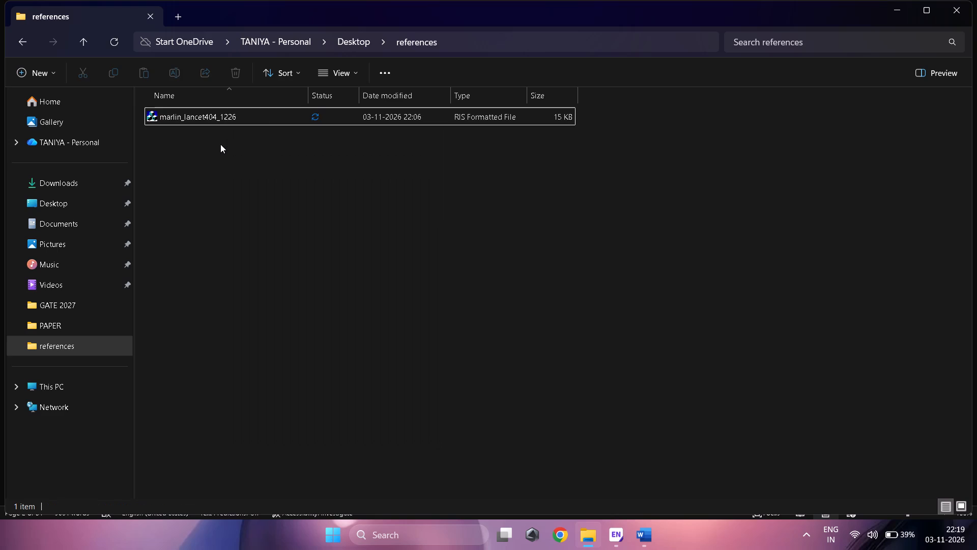
Switch to EndNote to check the author of the imported Lancet reference, and return to the Word manuscript.
left_click(618, 540)
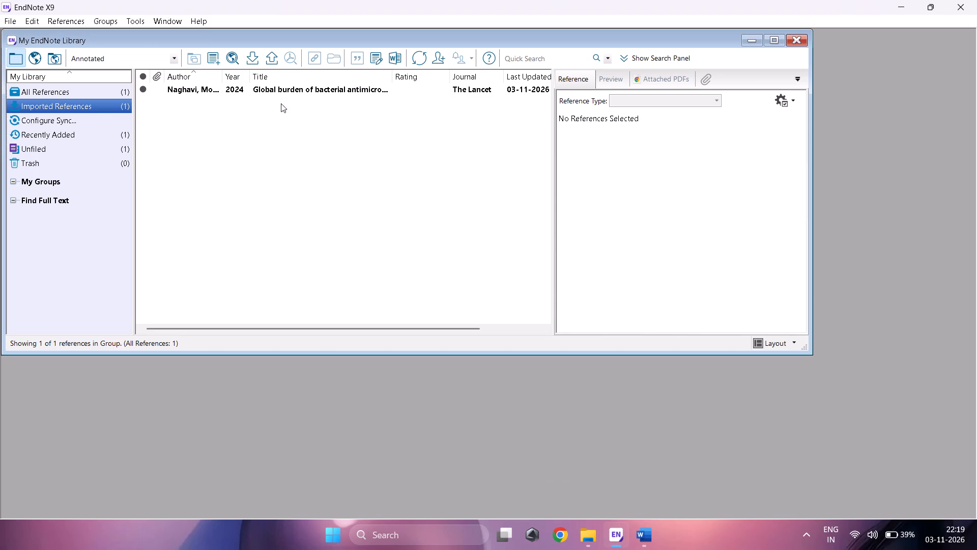
left_click(197, 90)
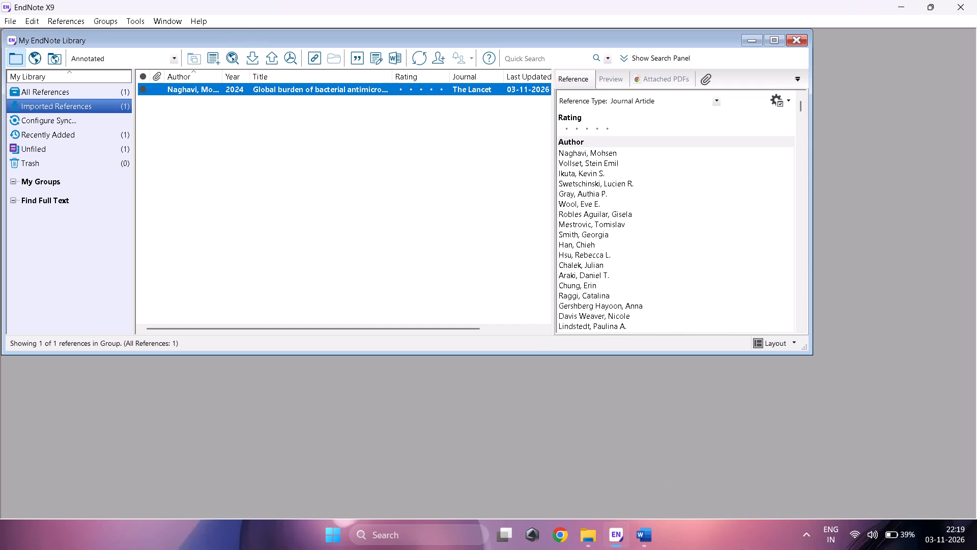
left_click(649, 536)
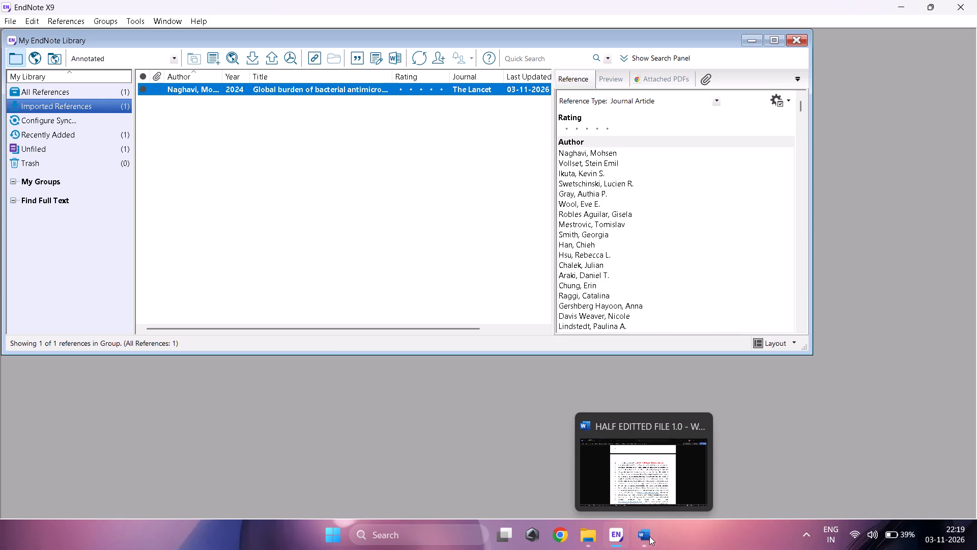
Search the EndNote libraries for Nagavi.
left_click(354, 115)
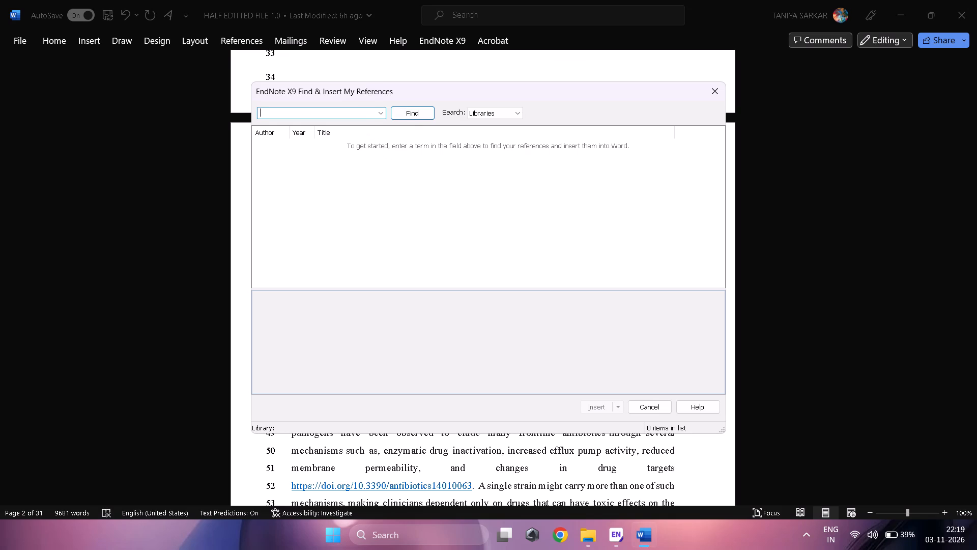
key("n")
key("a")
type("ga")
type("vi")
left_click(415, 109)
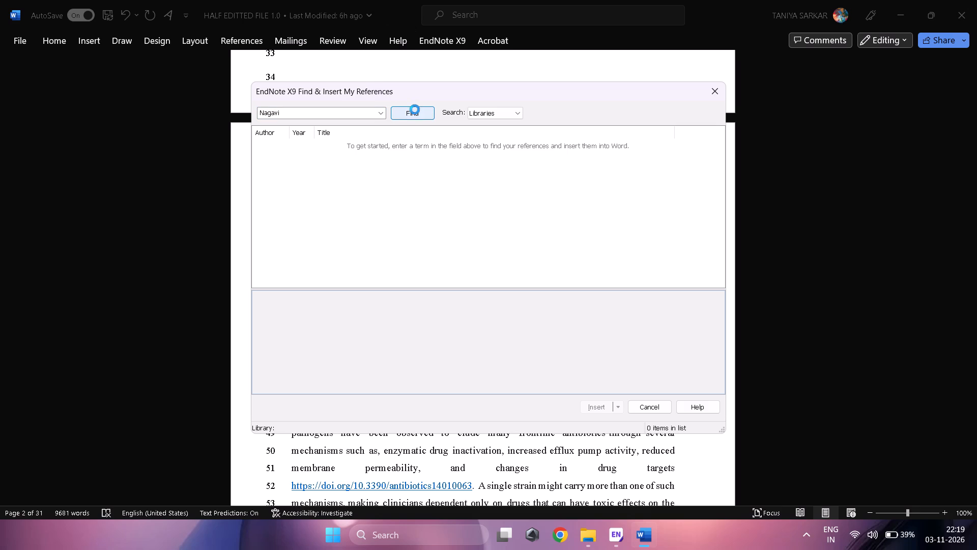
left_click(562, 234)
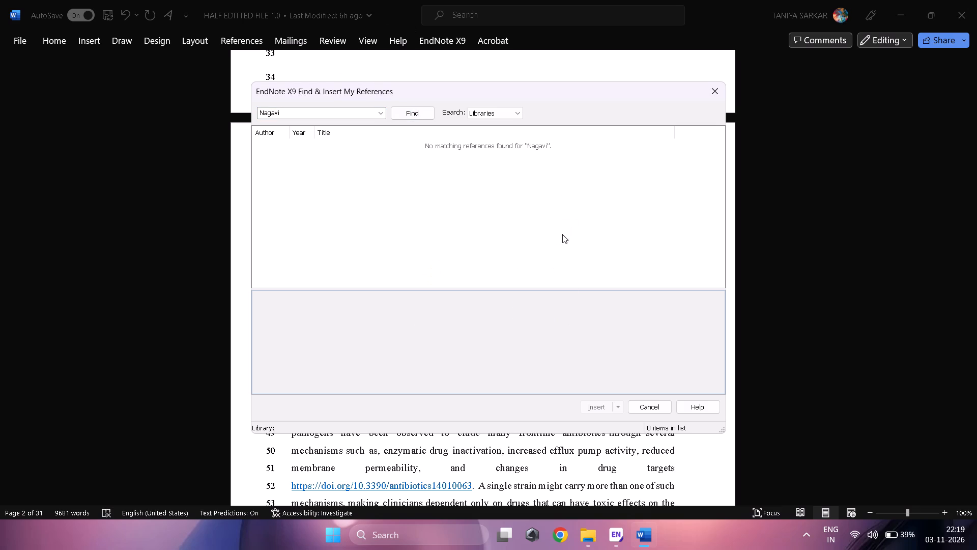
Search the EndNote libraries for Naghavi and insert the 2024 article on the global burden of bacterial antimicrobial resistance as the citation.
left_click(272, 112)
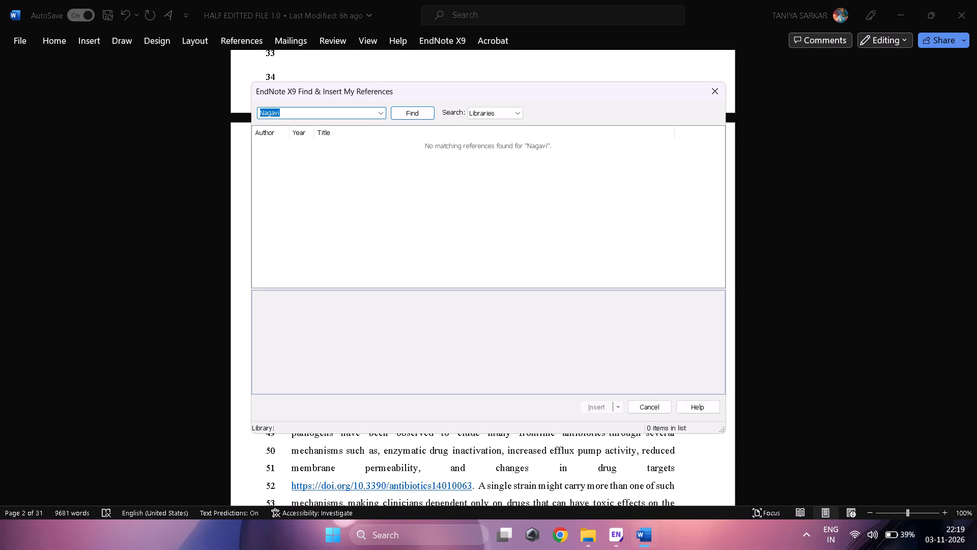
right_click(272, 112)
left_click(272, 112)
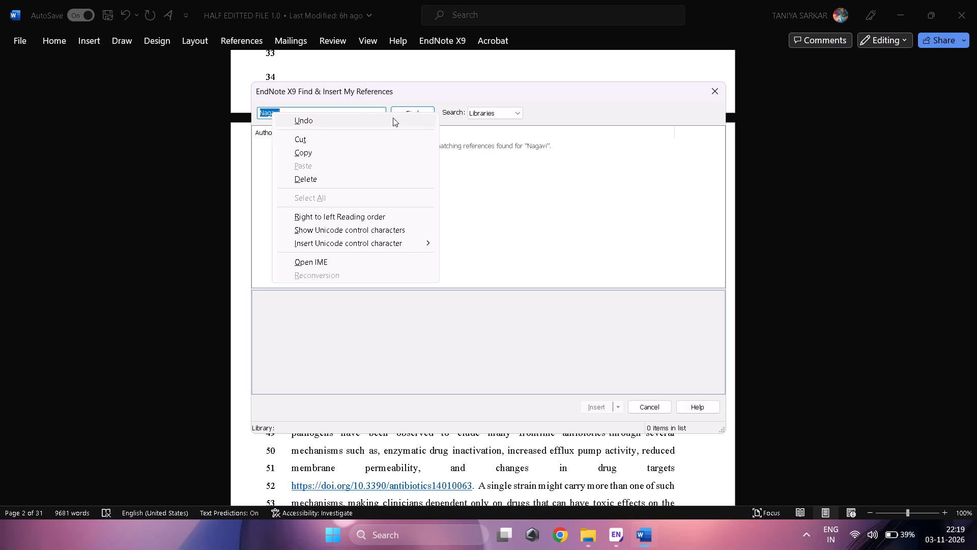
left_click(532, 221)
left_click(272, 113)
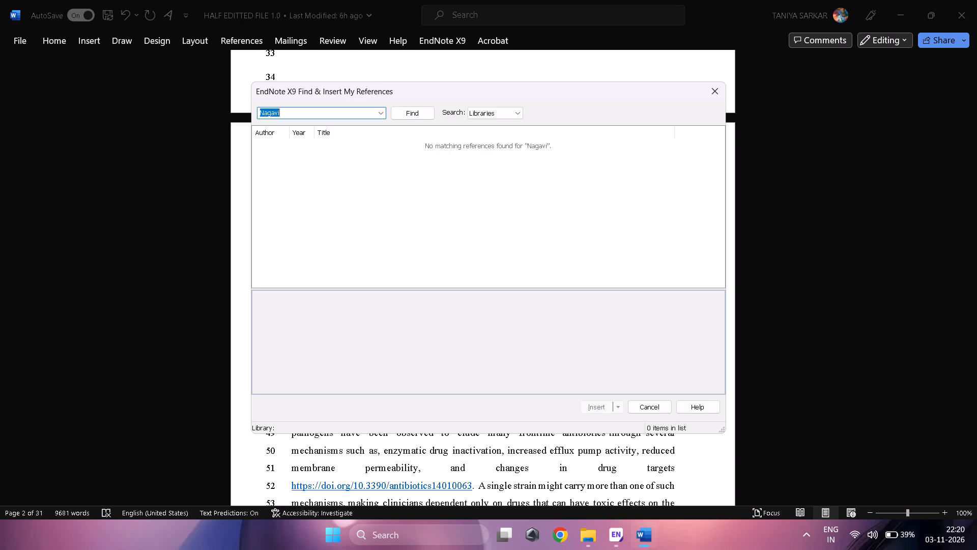
left_click(282, 114)
key("Left")
key("Left")
key("Left")
key("h")
left_click(413, 112)
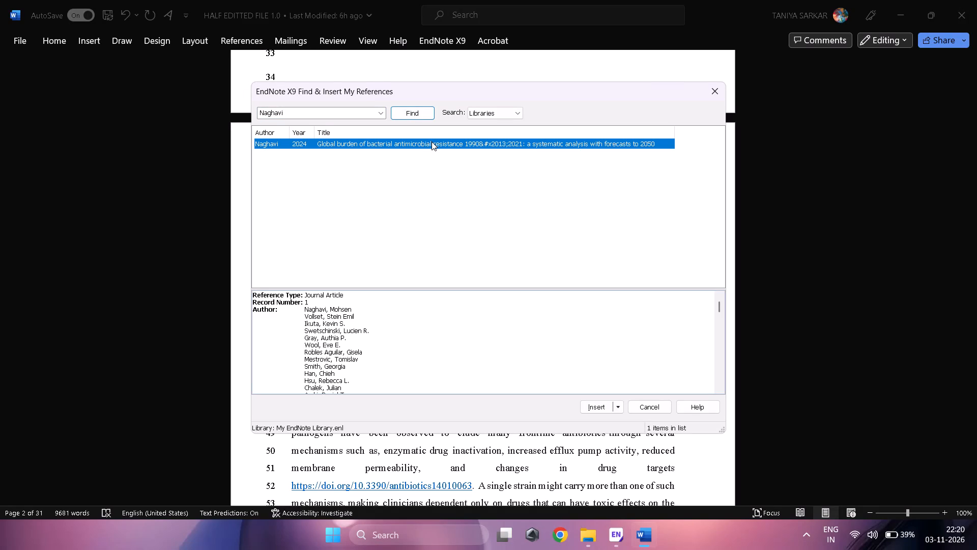
left_click(598, 409)
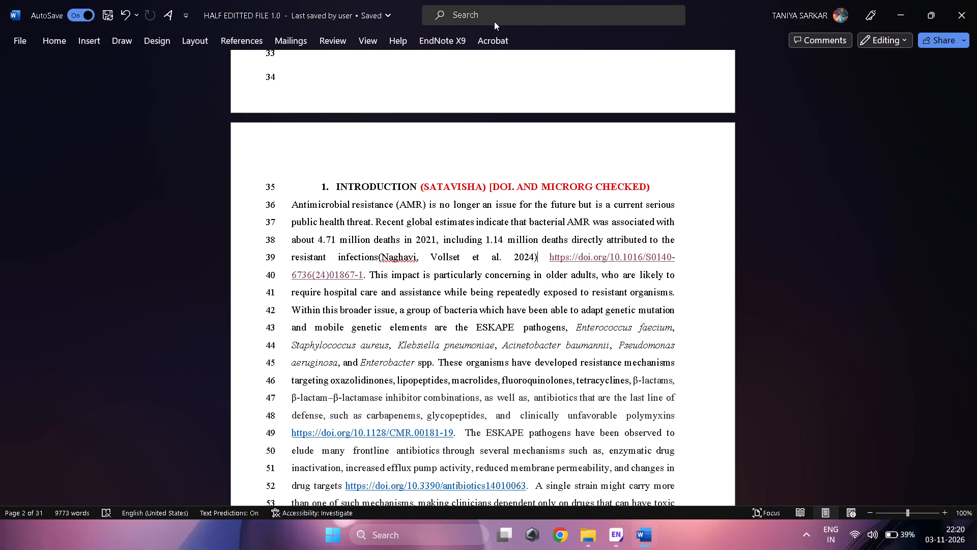
Change the manuscript's EndNote output style to ACS (Chemistry), picking it from the full list of EndNote X9 styles.
left_click(436, 41)
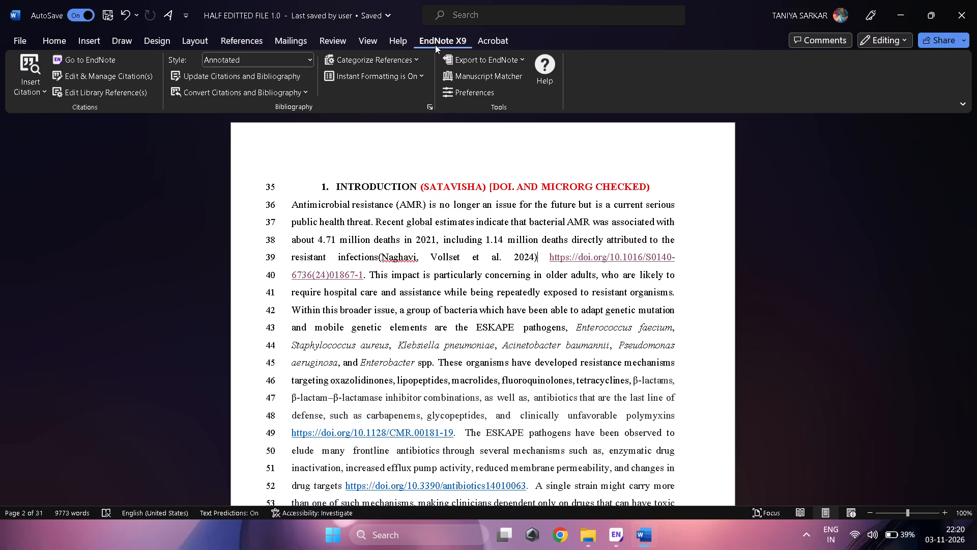
left_click(311, 54)
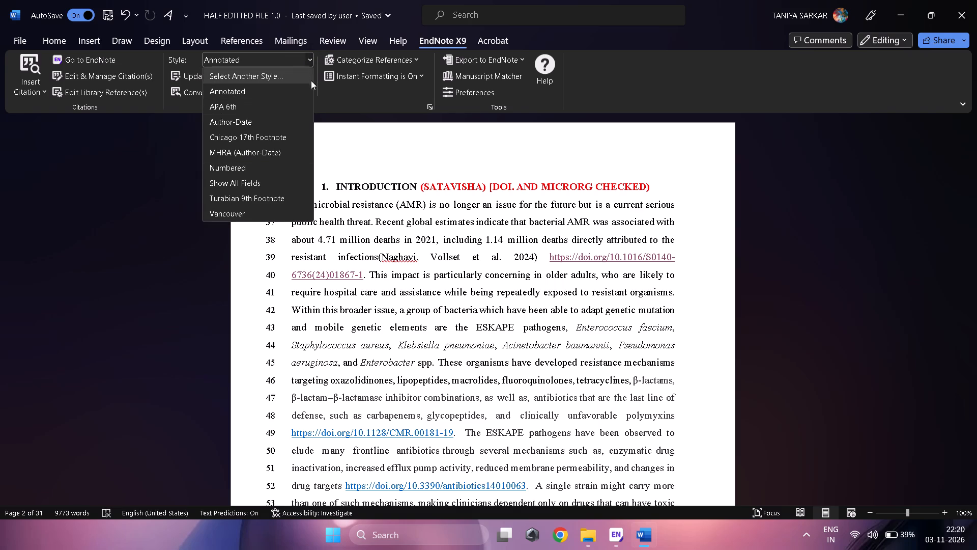
left_click(304, 58)
left_click(310, 60)
left_click_drag(280, 186, 274, 73)
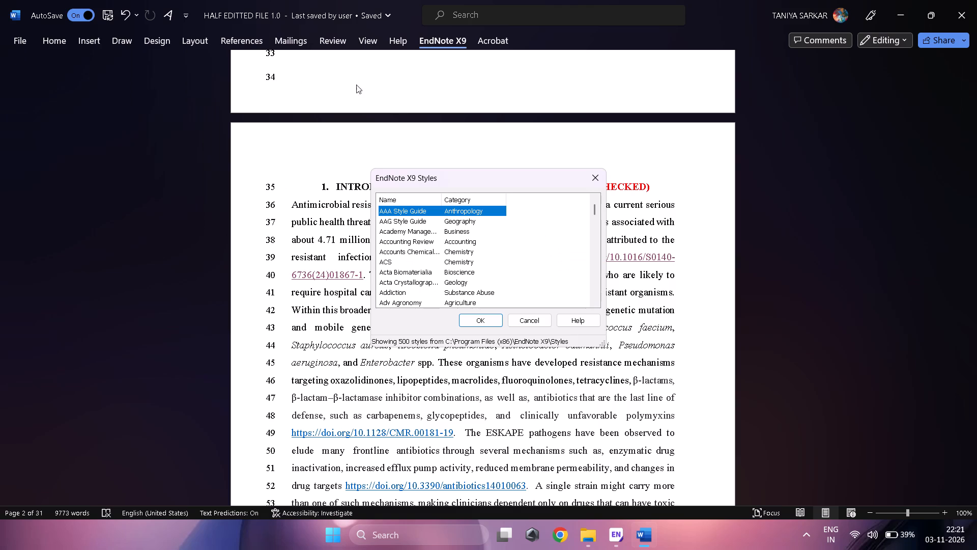
left_click(387, 259)
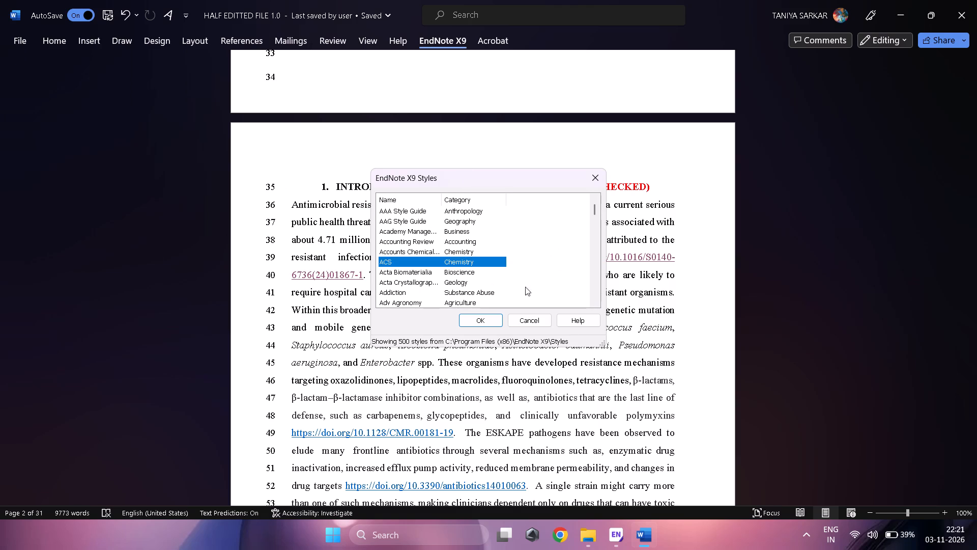
left_click(494, 318)
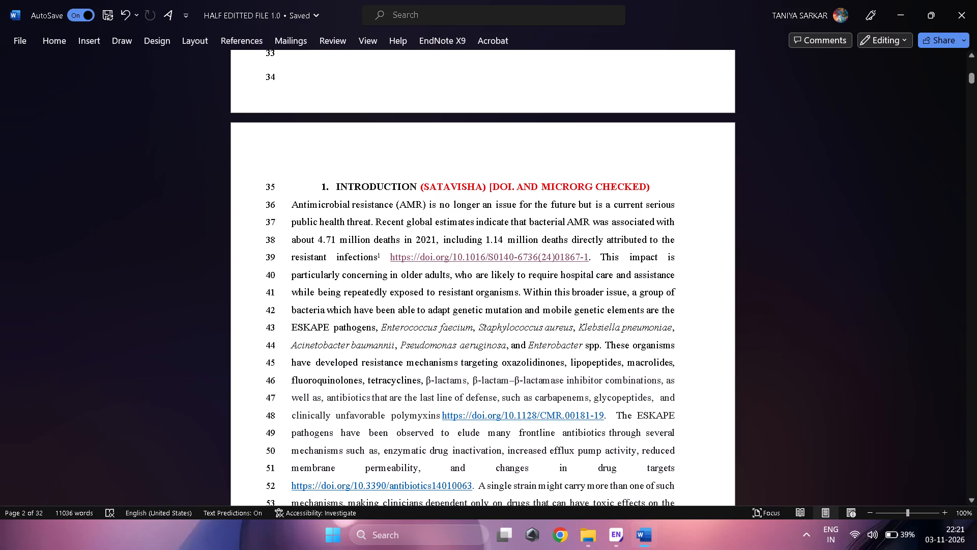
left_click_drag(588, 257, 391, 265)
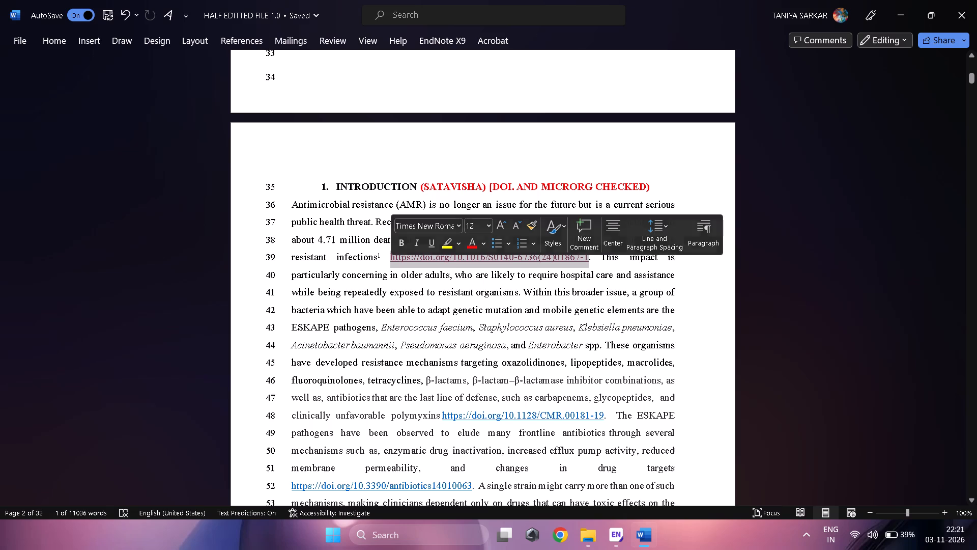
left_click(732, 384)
Examine the EndNote bibliography entry at the end of the manuscript, from its author list to the journal details.
left_click(972, 496)
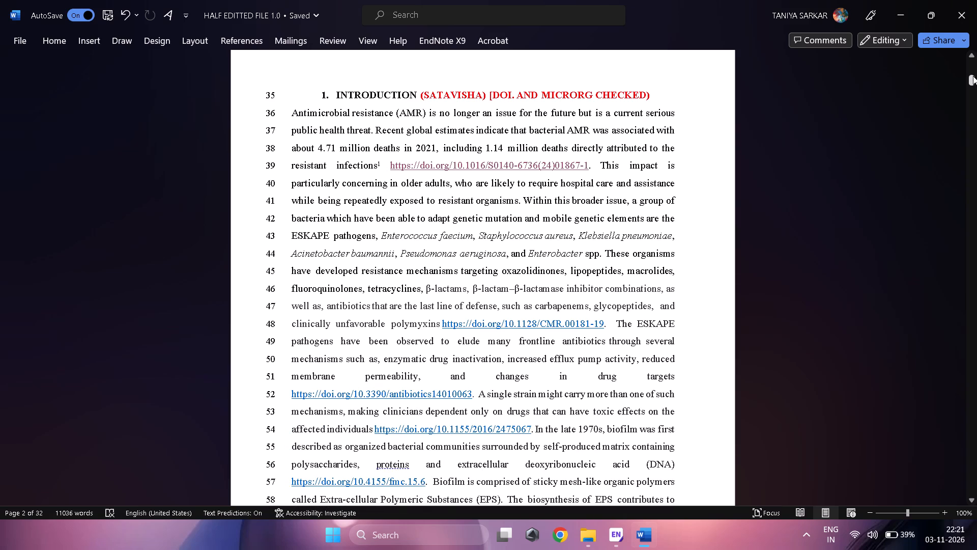
left_click_drag(972, 76, 976, 431)
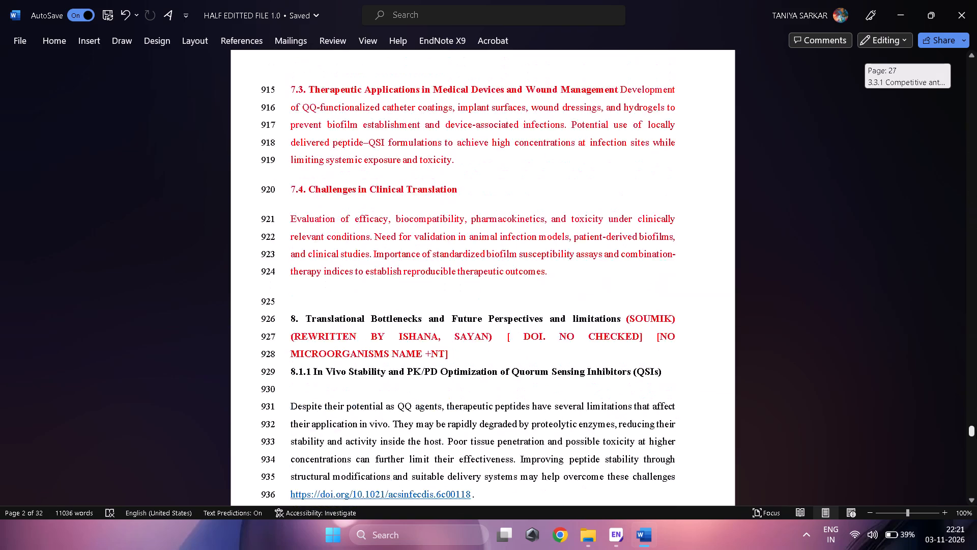
left_click_drag(976, 431, 971, 475)
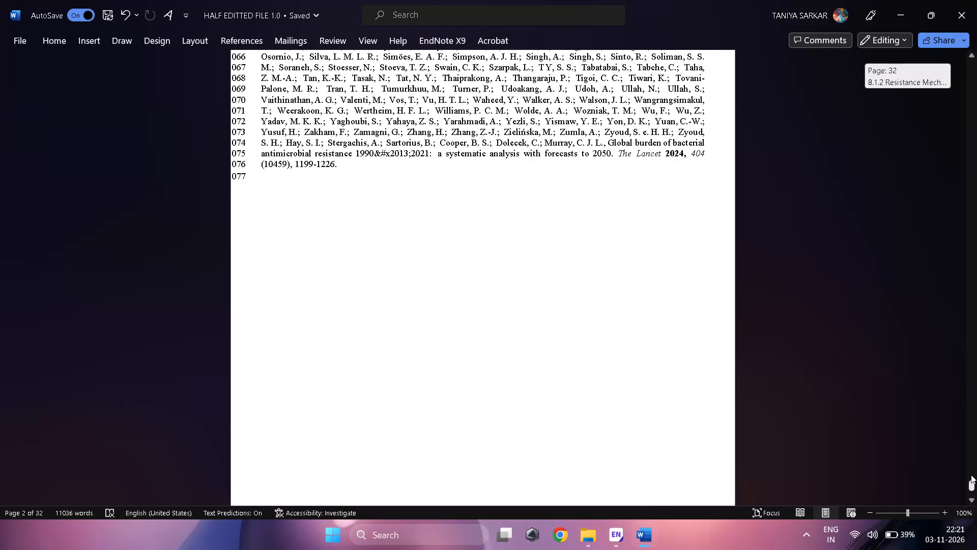
left_click_drag(971, 475, 970, 465)
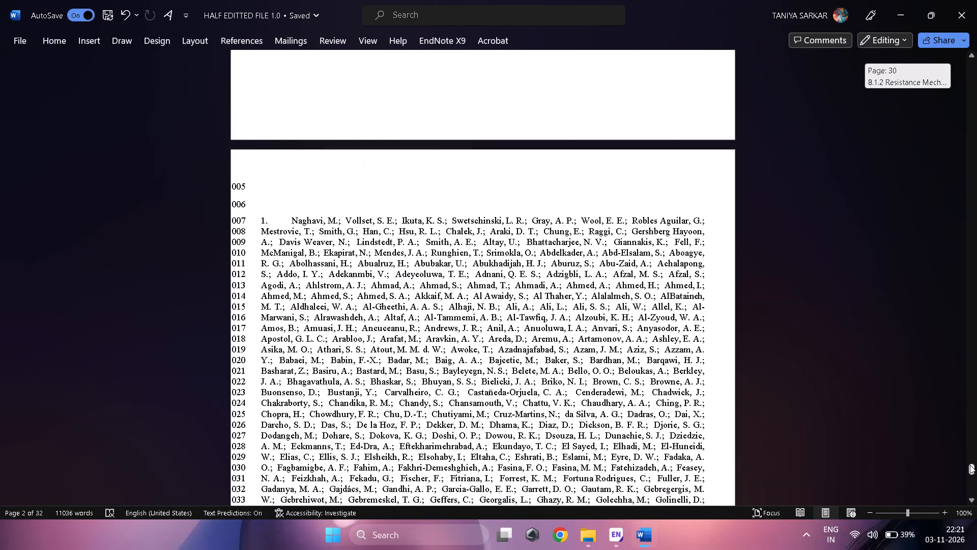
left_click_drag(970, 465, 970, 464)
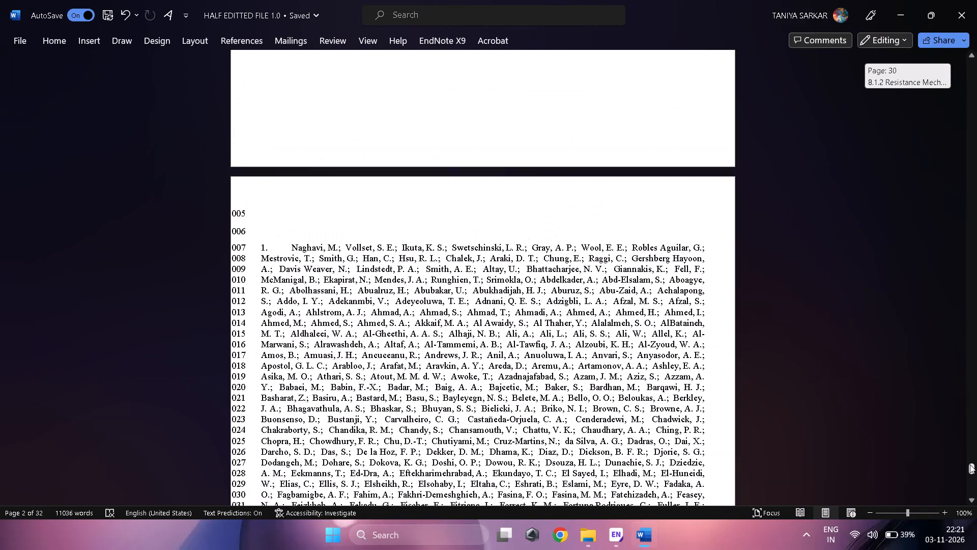
left_click_drag(970, 464, 970, 458)
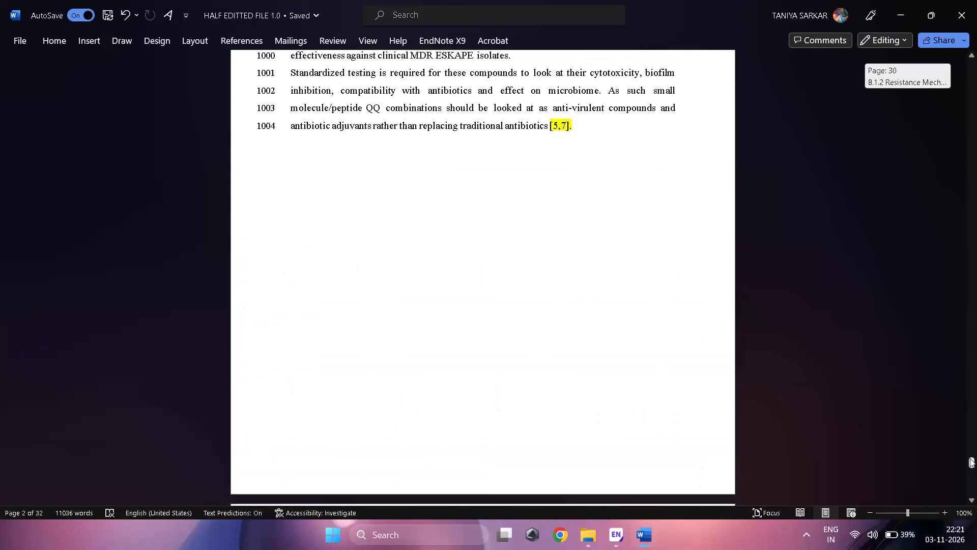
left_click_drag(970, 458, 967, 470)
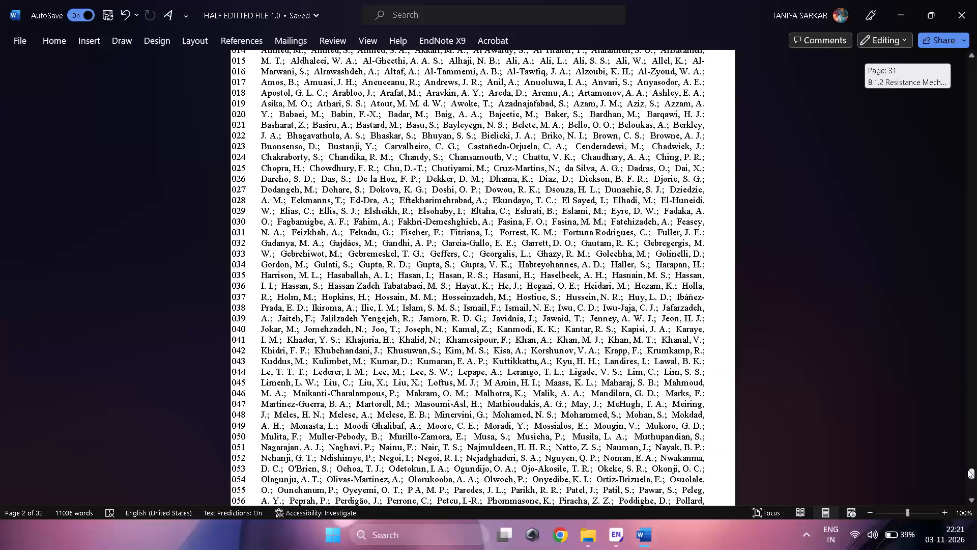
left_click_drag(967, 470, 969, 464)
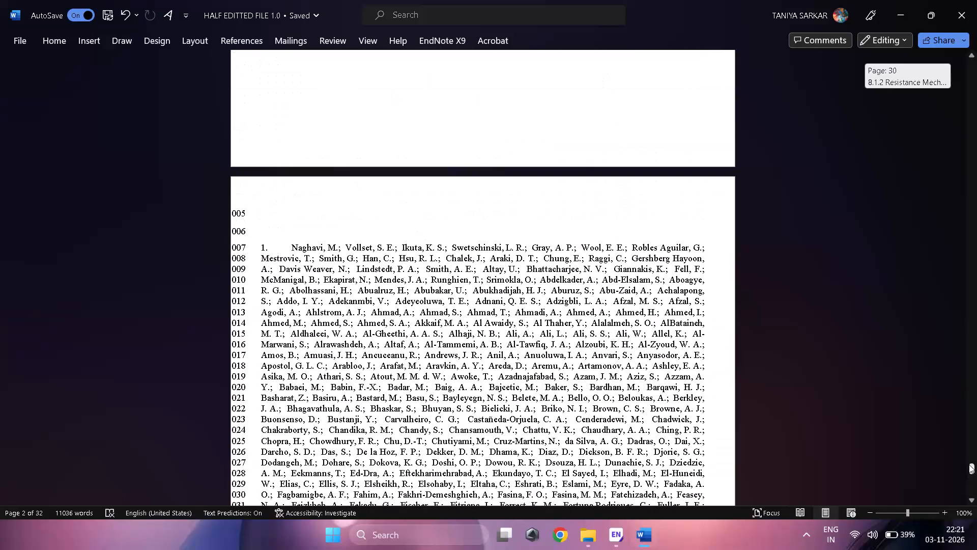
left_click_drag(969, 464, 969, 470)
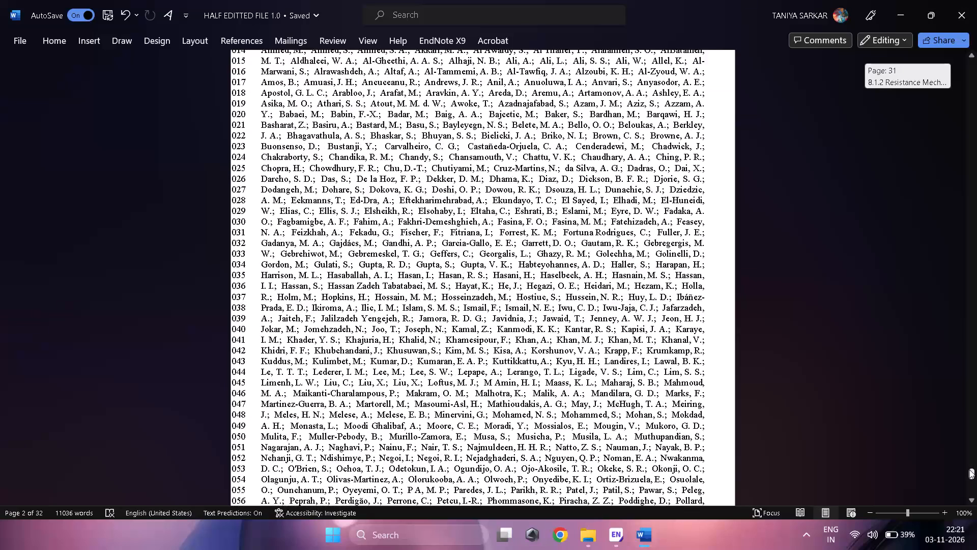
left_click_drag(969, 470, 970, 476)
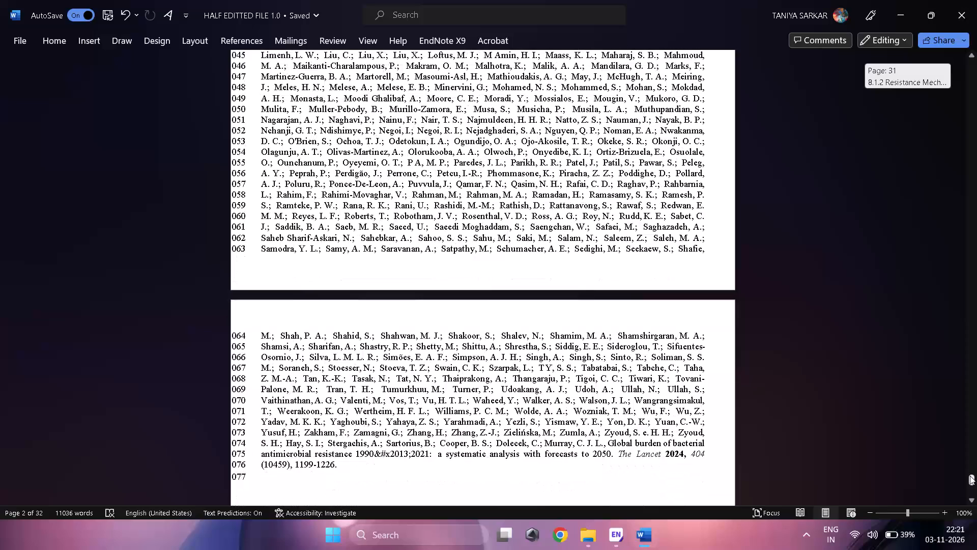
left_click_drag(970, 476, 970, 467)
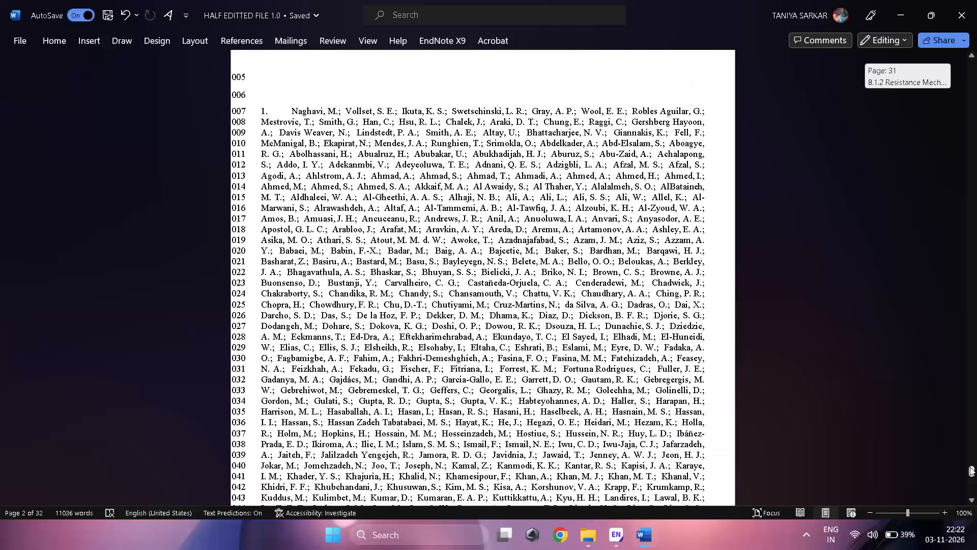
left_click_drag(970, 467, 970, 465)
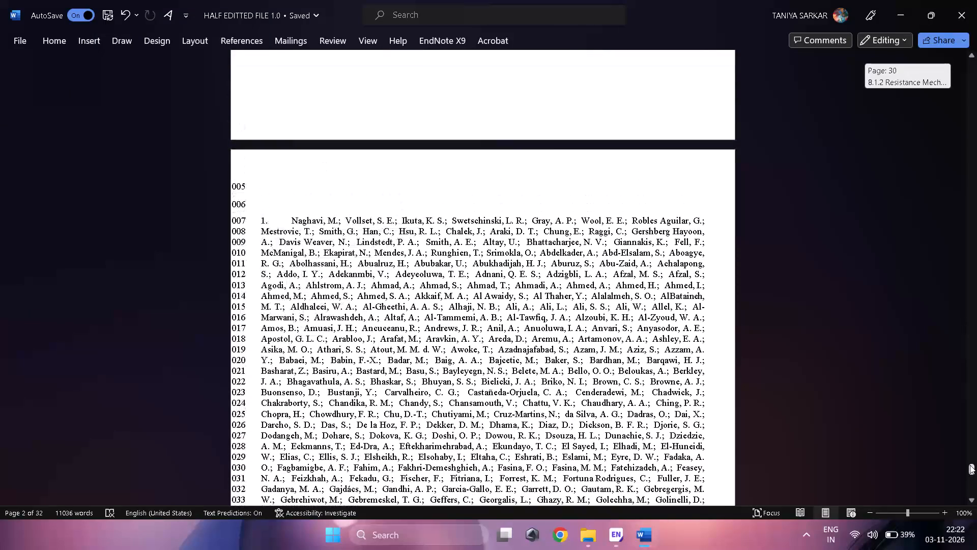
left_click_drag(970, 465, 970, 464)
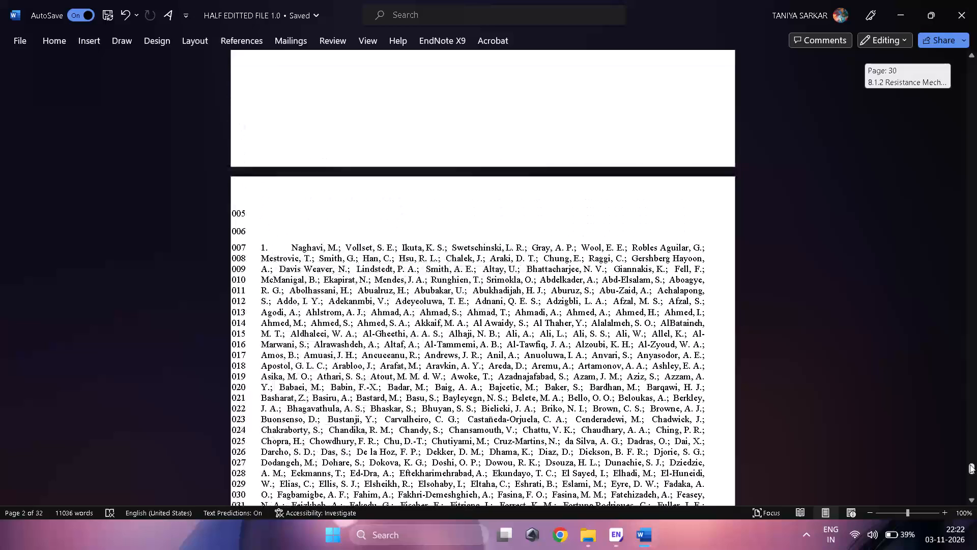
left_click_drag(970, 464, 970, 466)
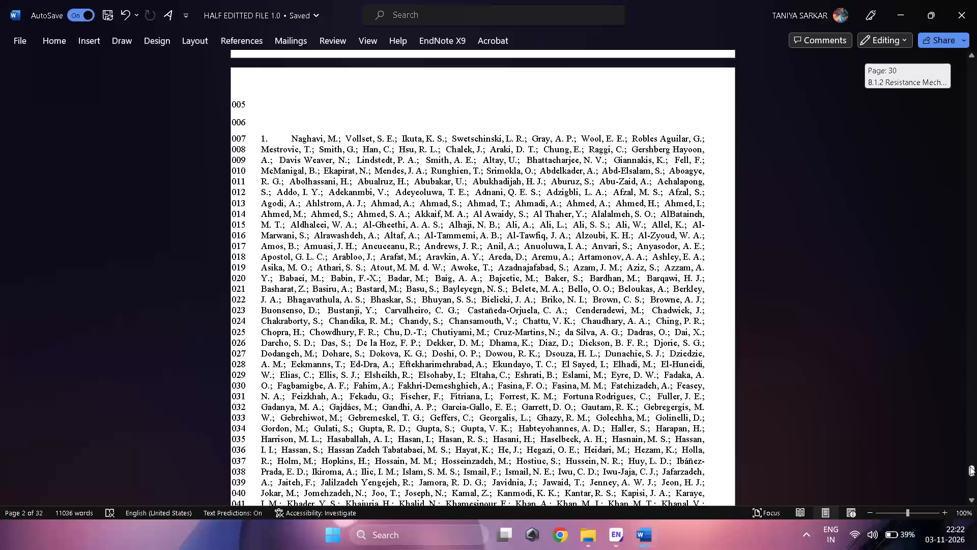
left_click_drag(970, 466, 970, 477)
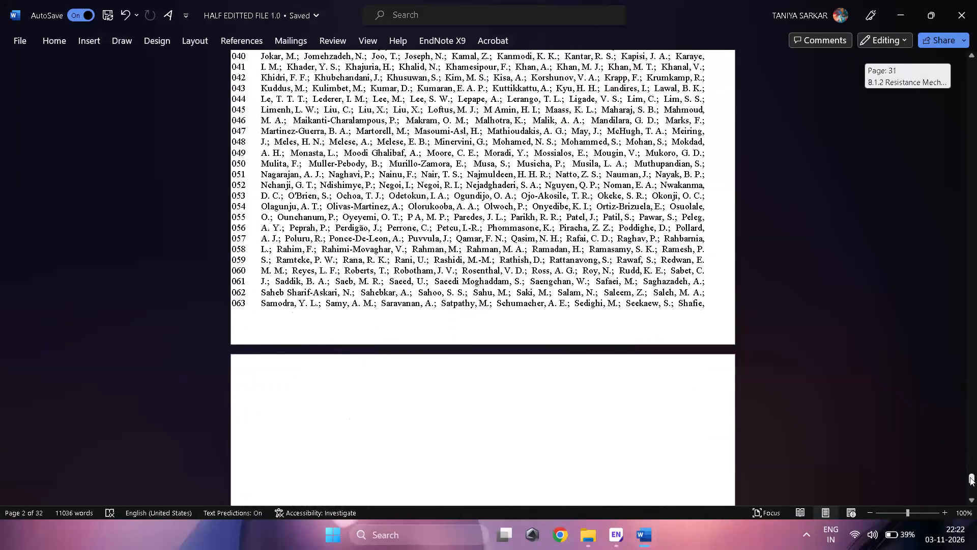
left_click_drag(970, 477, 974, 474)
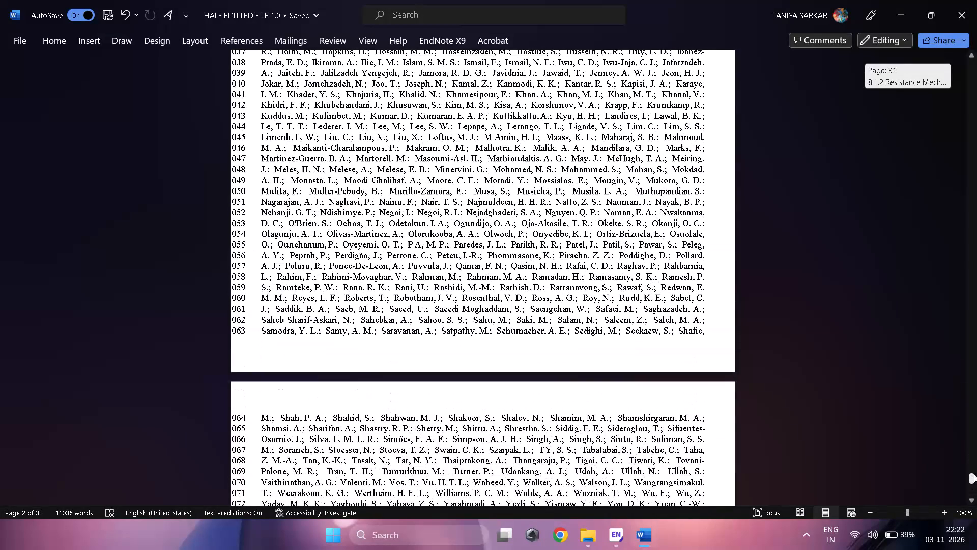
left_click_drag(974, 474, 972, 462)
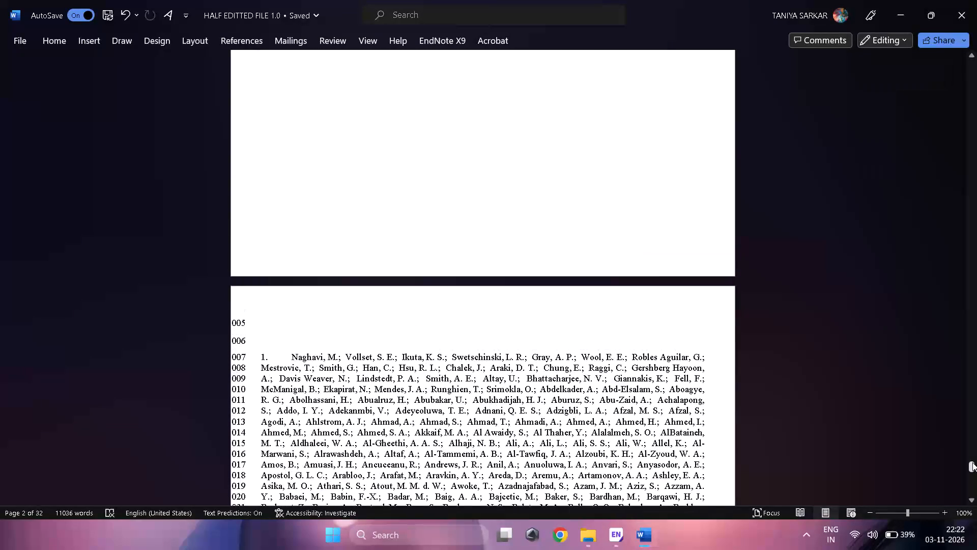
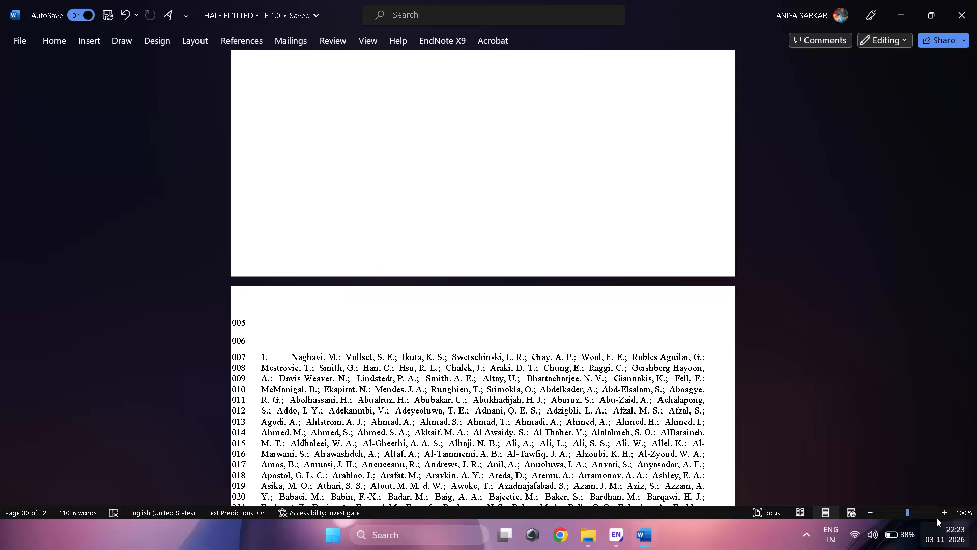
Review the ACS-formatted Naghavi reference again from its first authors through to the article title, journal, year, volume and page range.
left_click_drag(973, 466, 974, 470)
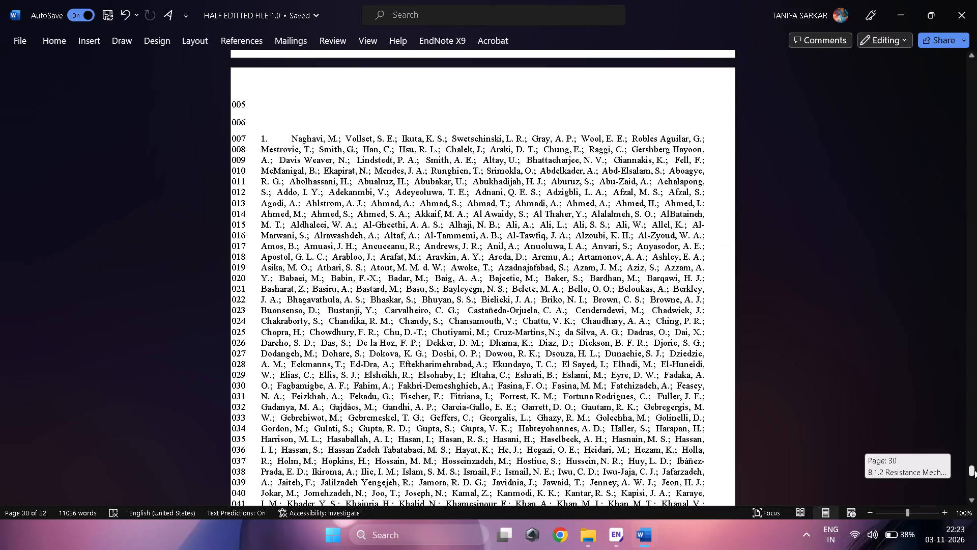
left_click_drag(974, 470, 976, 477)
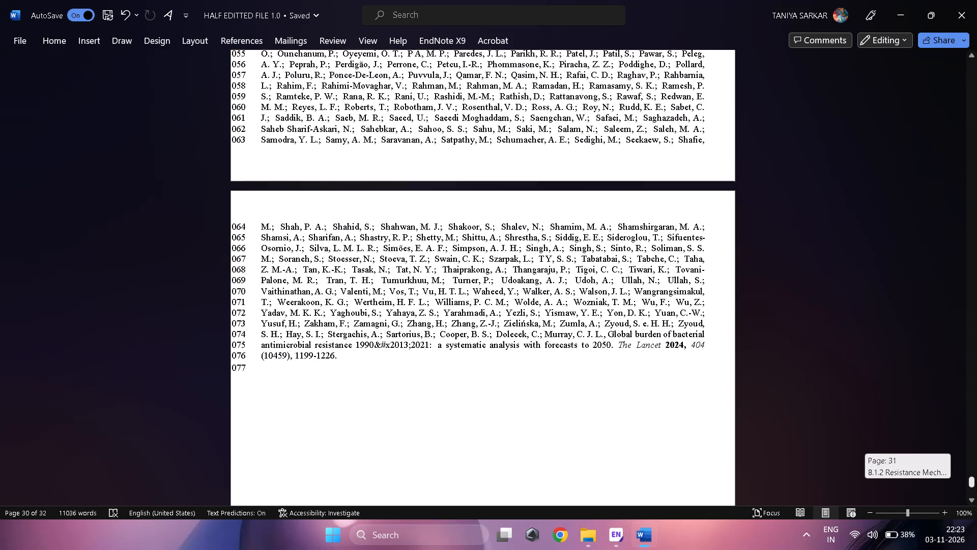
left_click_drag(976, 477, 976, 471)
left_click(971, 496)
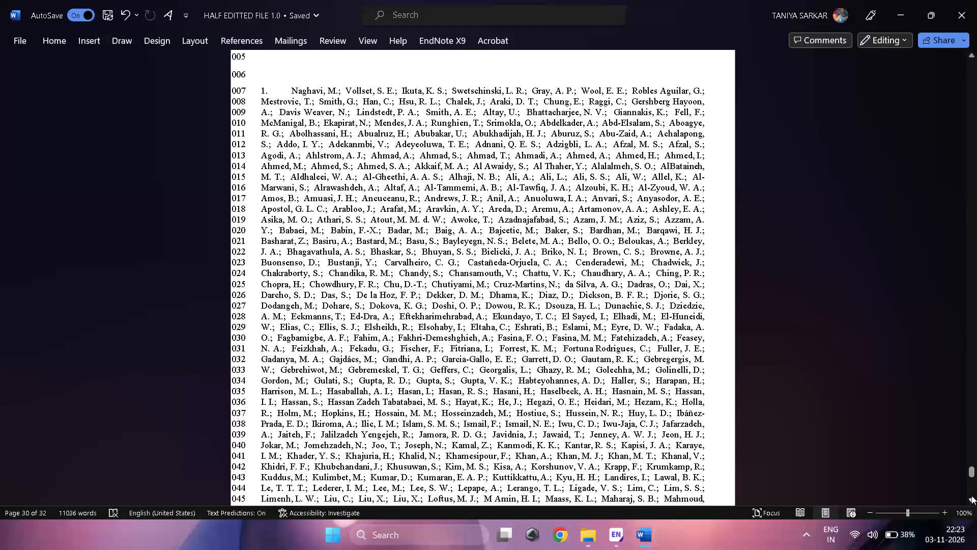
left_click(971, 504)
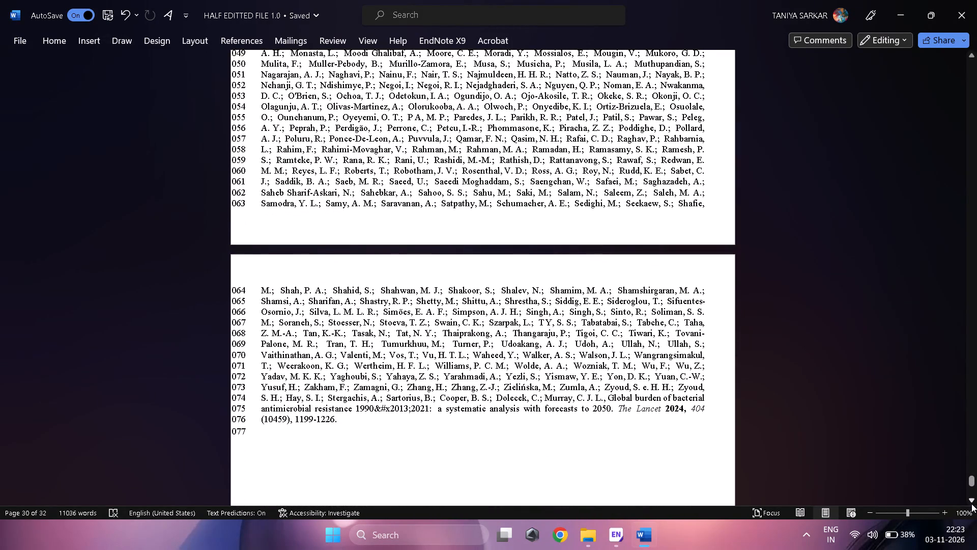
left_click(885, 406)
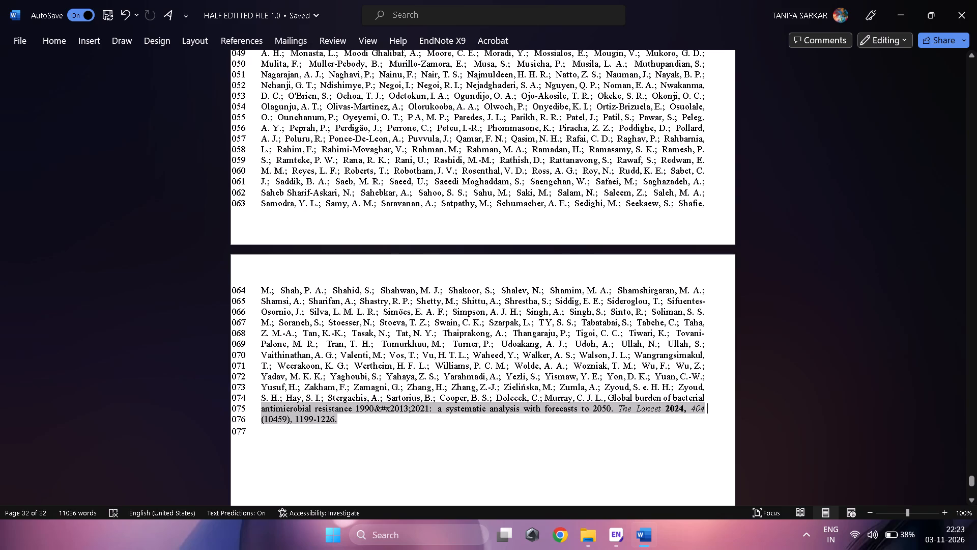
left_click(699, 447)
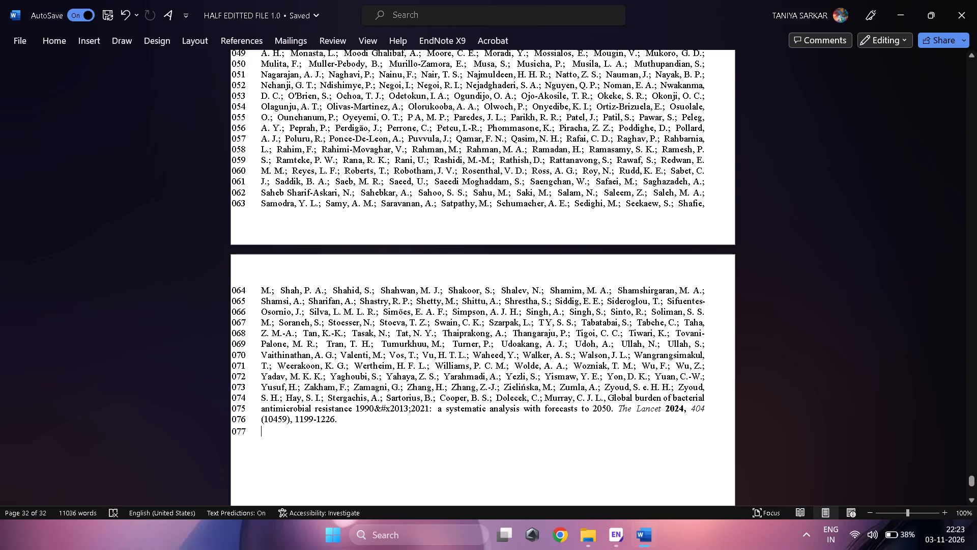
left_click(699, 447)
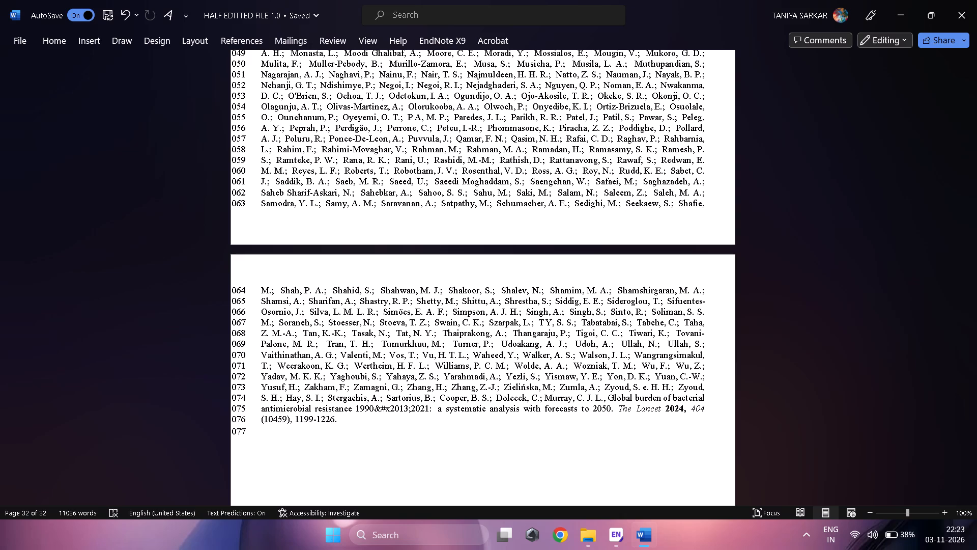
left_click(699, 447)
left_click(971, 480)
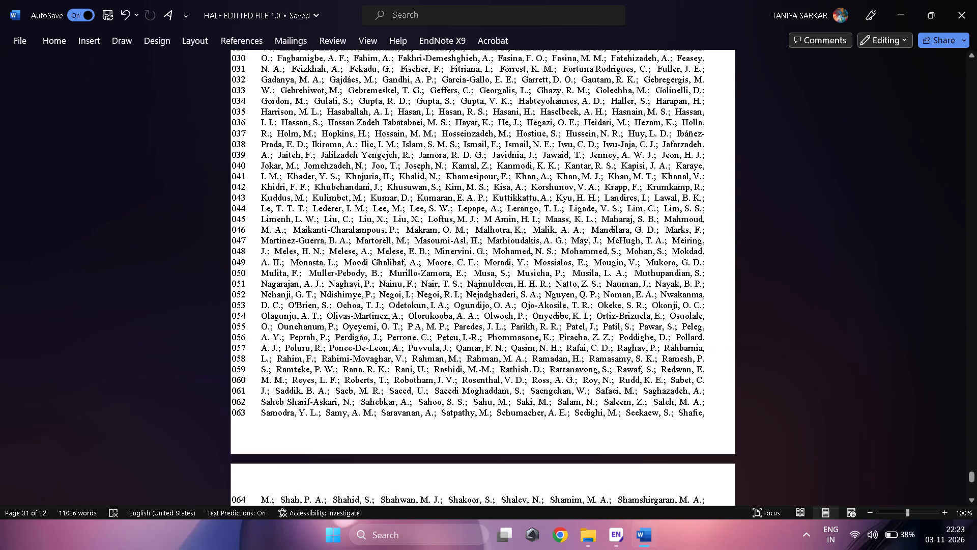
Switch away from the manuscript by launching WhatsApp from the recent searches.
left_click(392, 538)
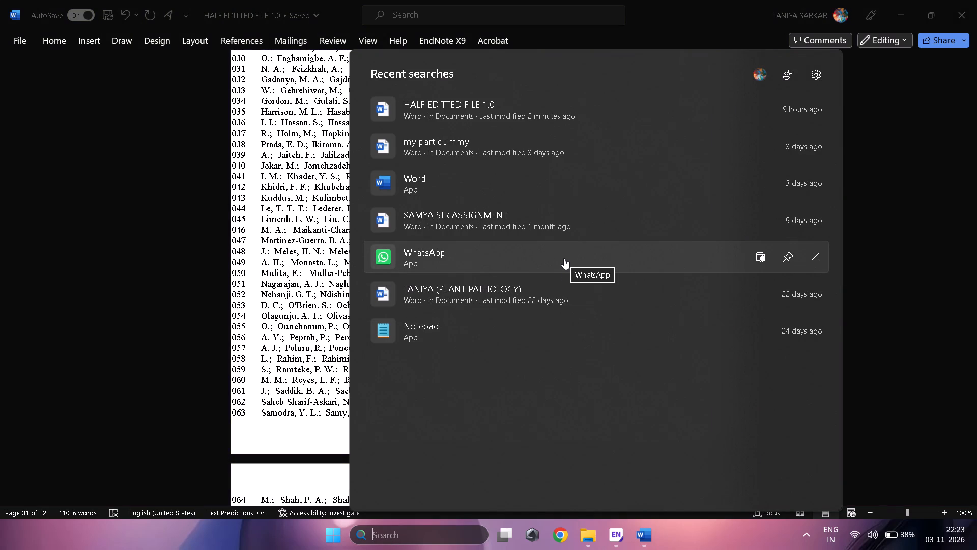
left_click(564, 258)
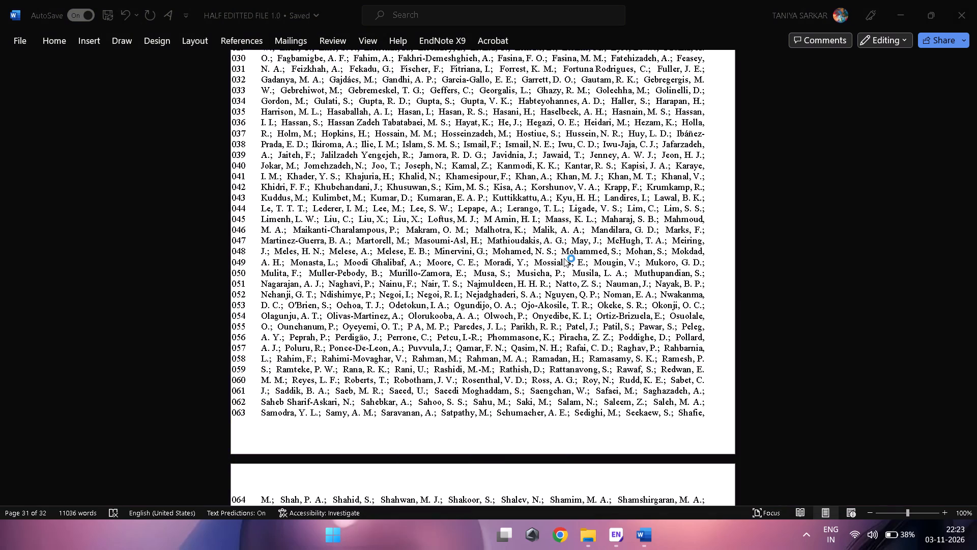
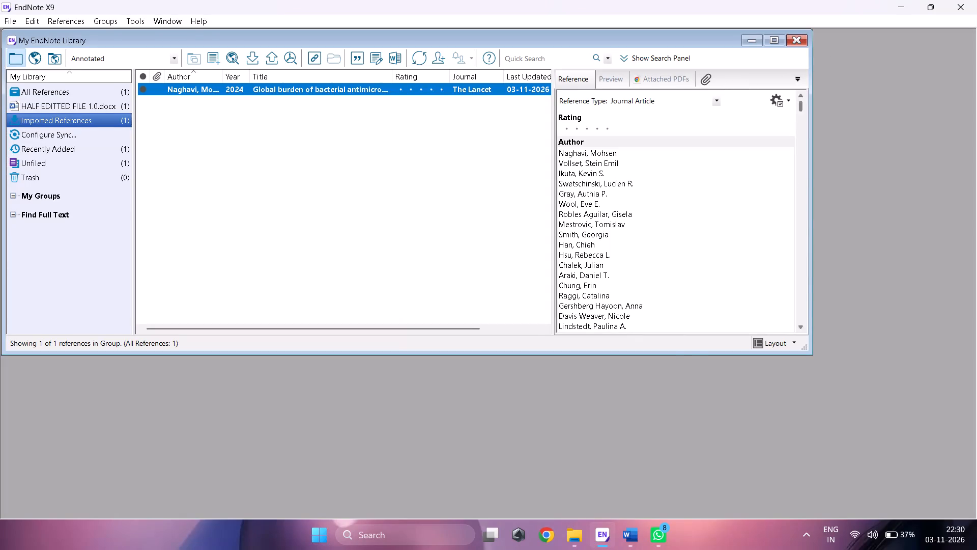
Switch to the Word manuscript and examine the start of the Naghavi bibliography entry and its author list.
left_click(635, 536)
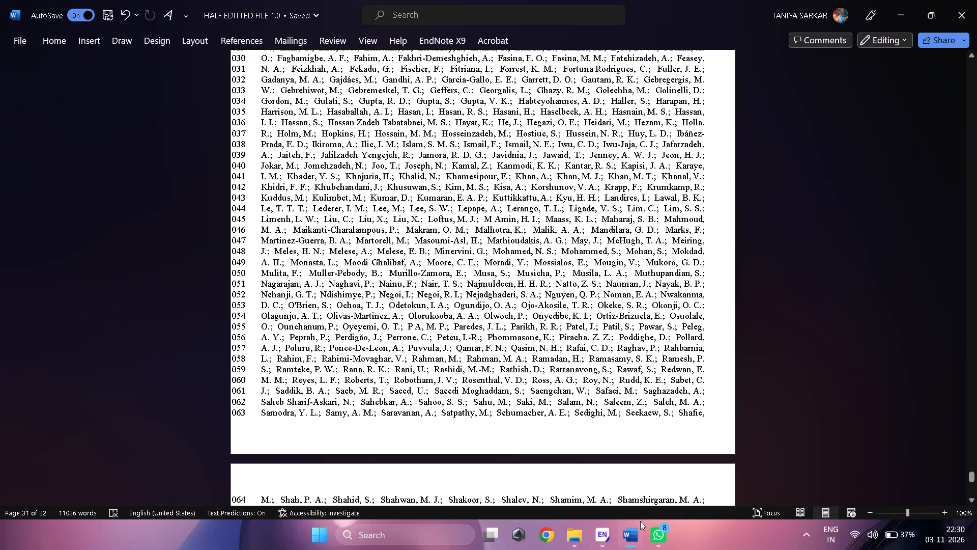
left_click_drag(975, 472, 975, 466)
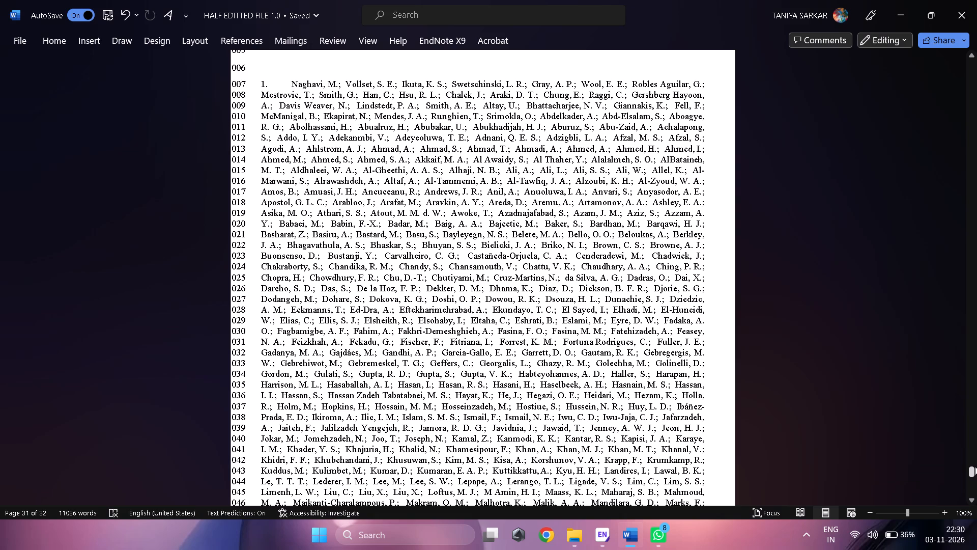
Read down the Naghavi reference's author list to the end of the entry, and examine the whole bibliography with its pages side by side.
key("Down")
key("Down")
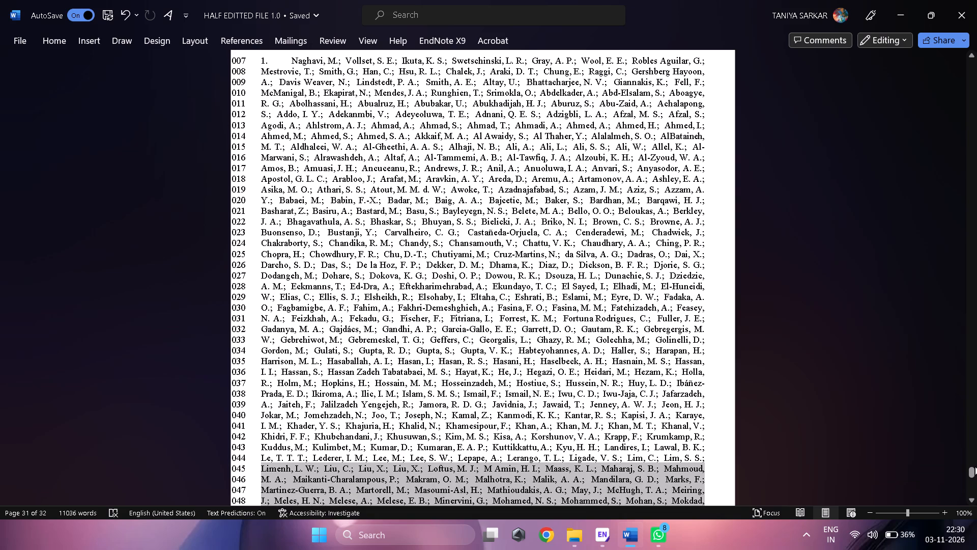
key("Down")
key("Down")
key("Down")
key("Down")
key("Down")
key("Down")
key("Down")
key("Down")
key("Down")
key("Down")
key("Down")
key("Down")
key("Down")
key("Down")
key("Down")
key("Down")
key("Down")
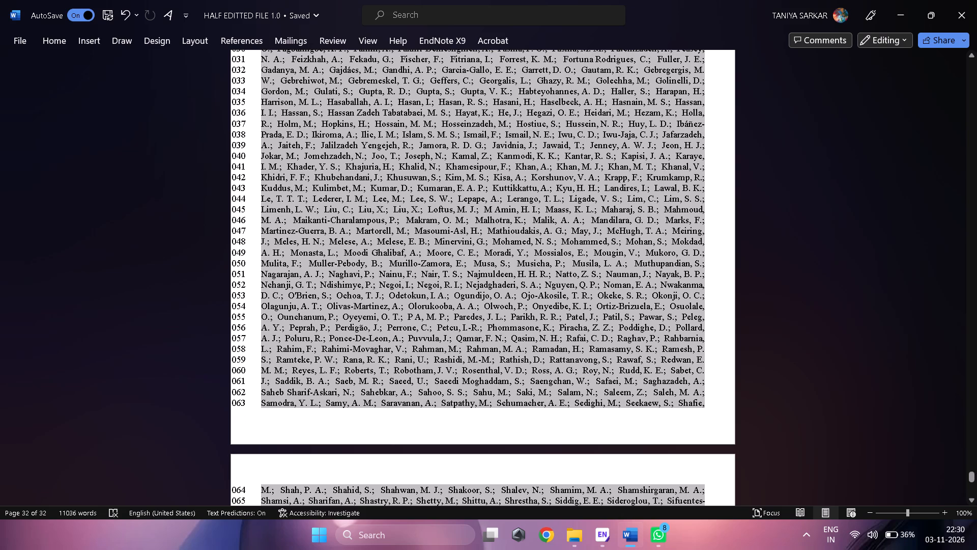
scroll(625, 404, "down", 4, "ctrl")
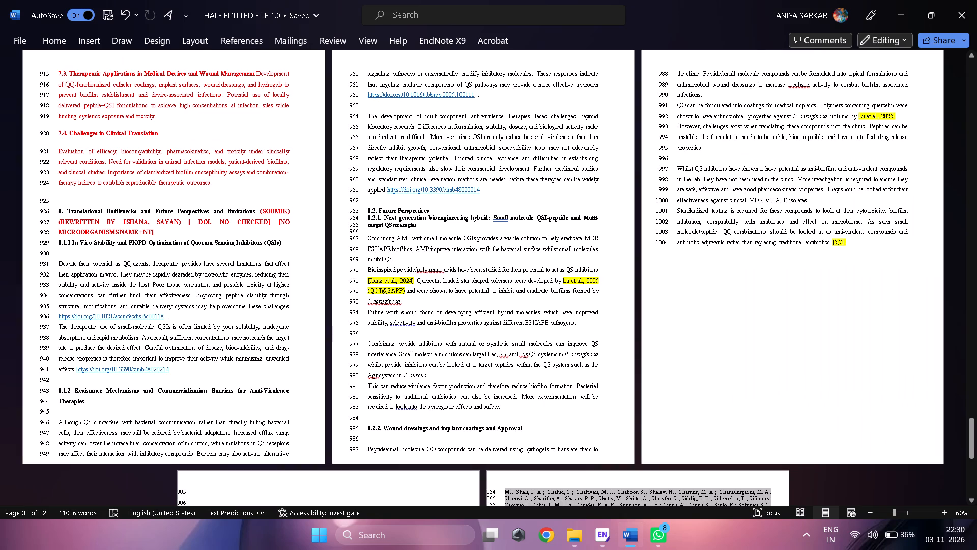
left_click_drag(971, 438, 976, 472)
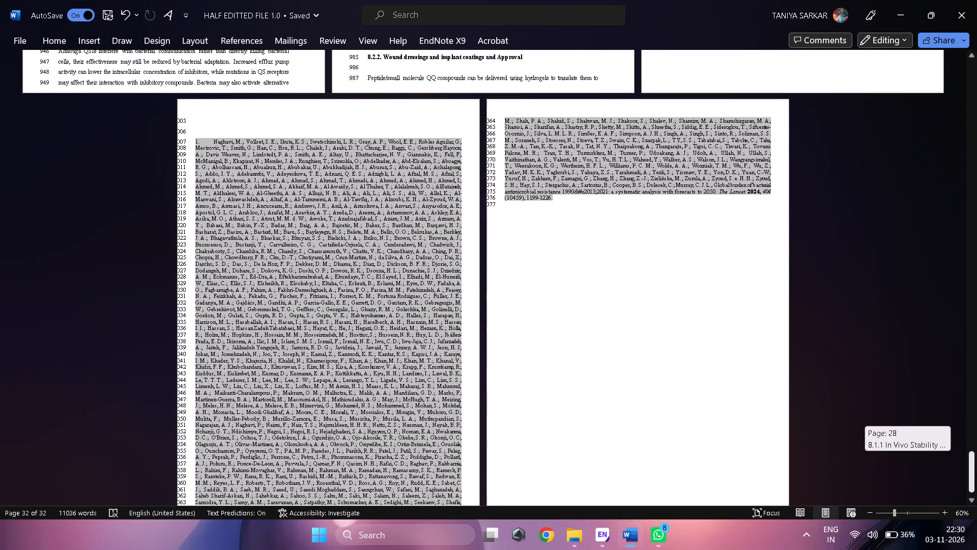
left_click_drag(976, 472, 976, 479)
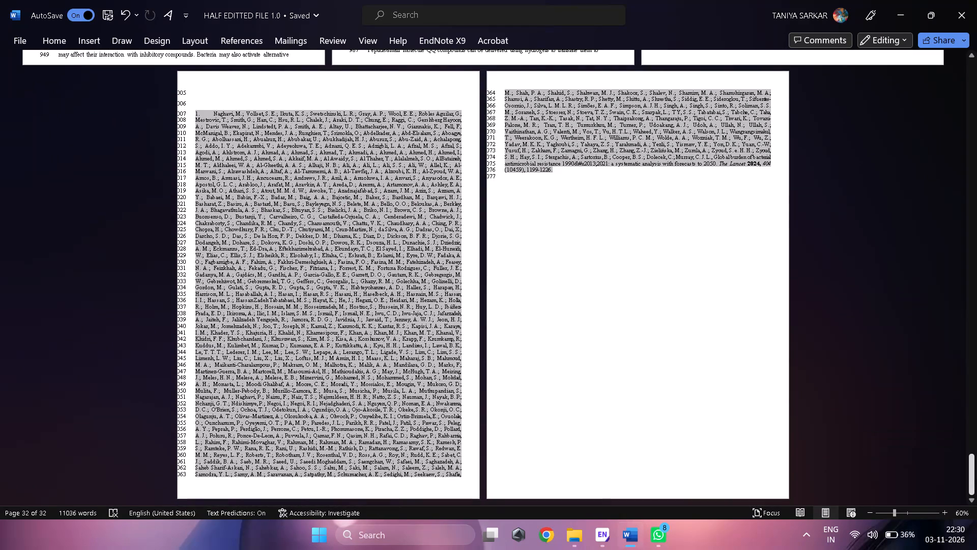
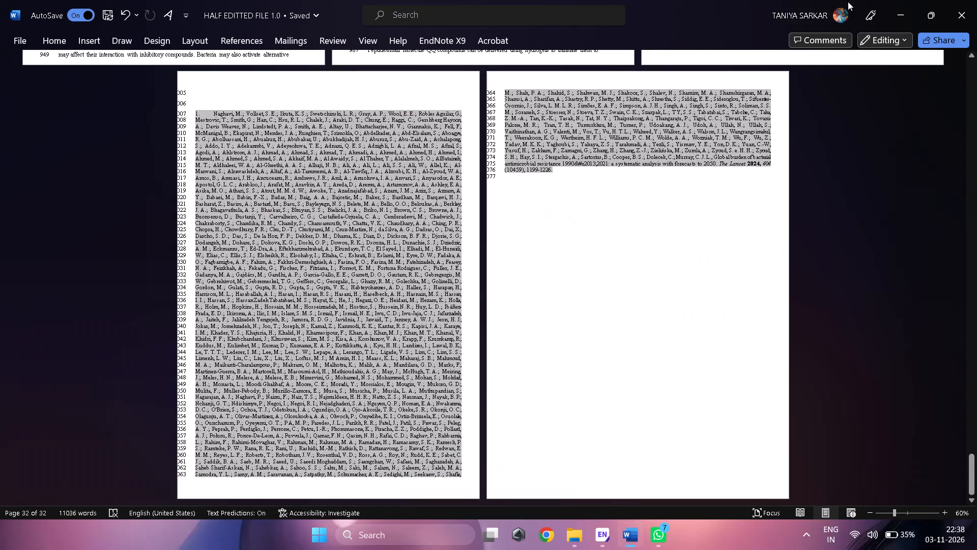
Close the HALF EDITTED FILE 1.0 manuscript in Word.
left_click(966, 9)
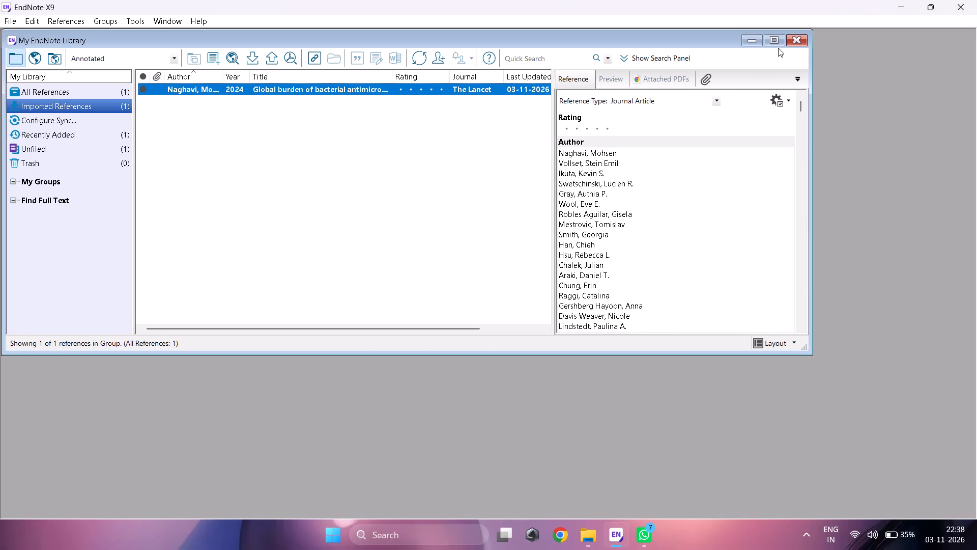
Close the My EndNote Library window and minimise the EndNote X9 program window.
left_click(790, 42)
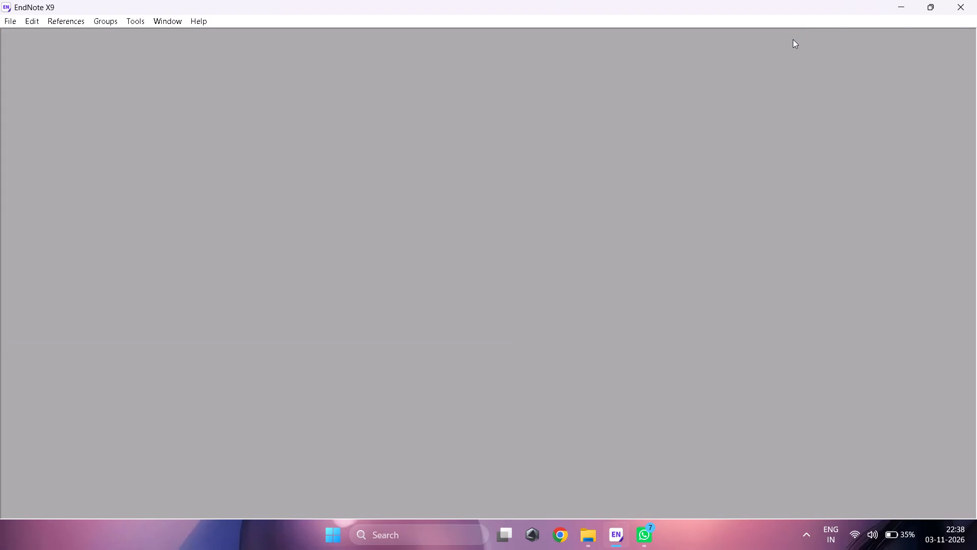
left_click(614, 542)
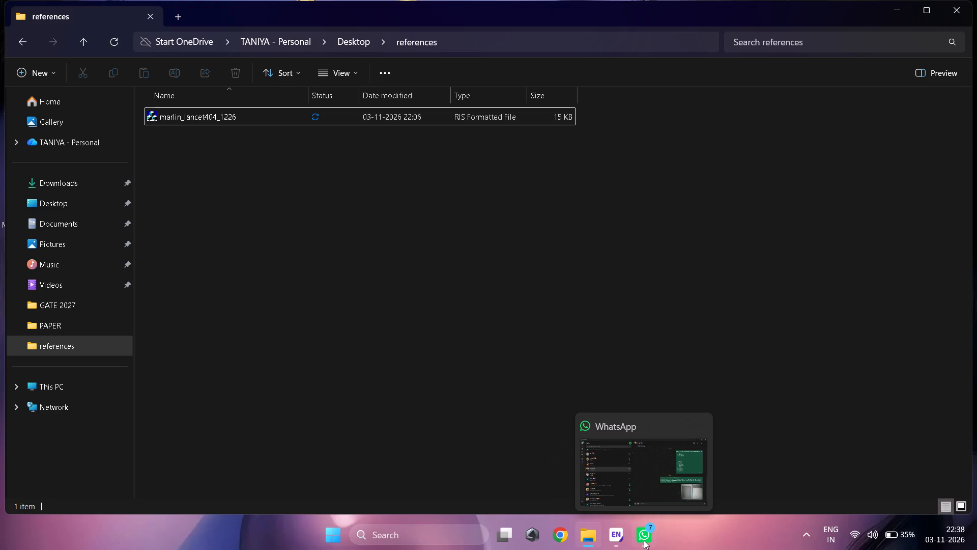
Minimise the File Explorer window showing the references folder.
left_click(594, 541)
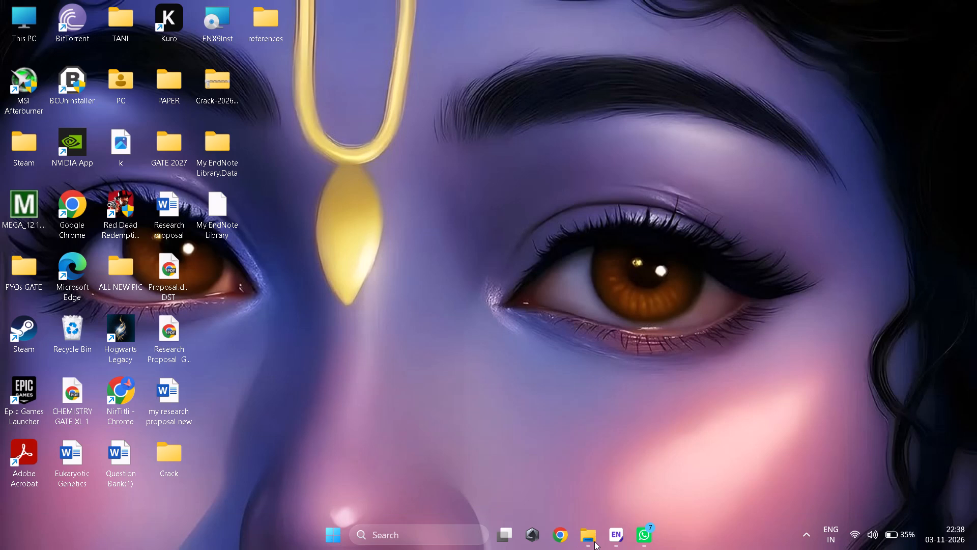
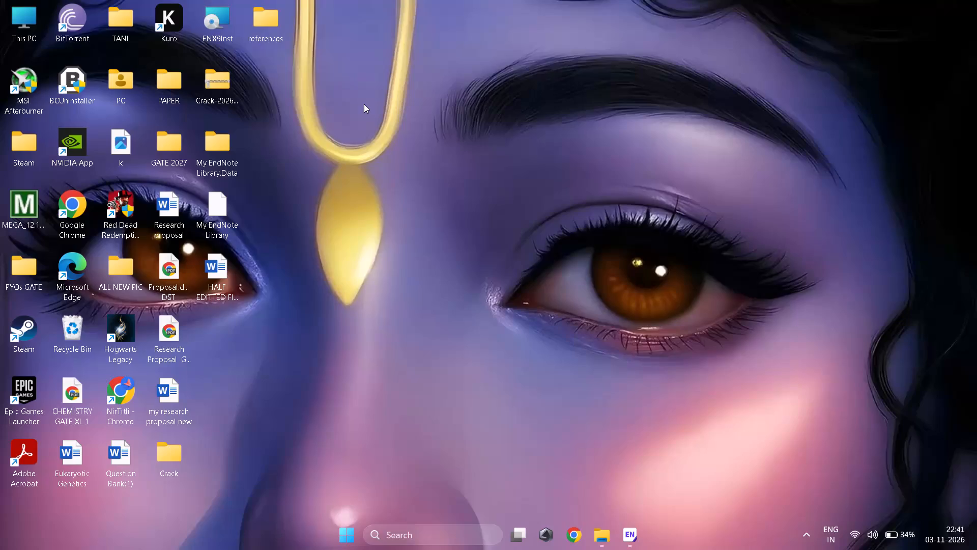
Open the HALF EDITTED FILE 1.0 new manuscript from the Desktop in Word.
double_click(215, 274)
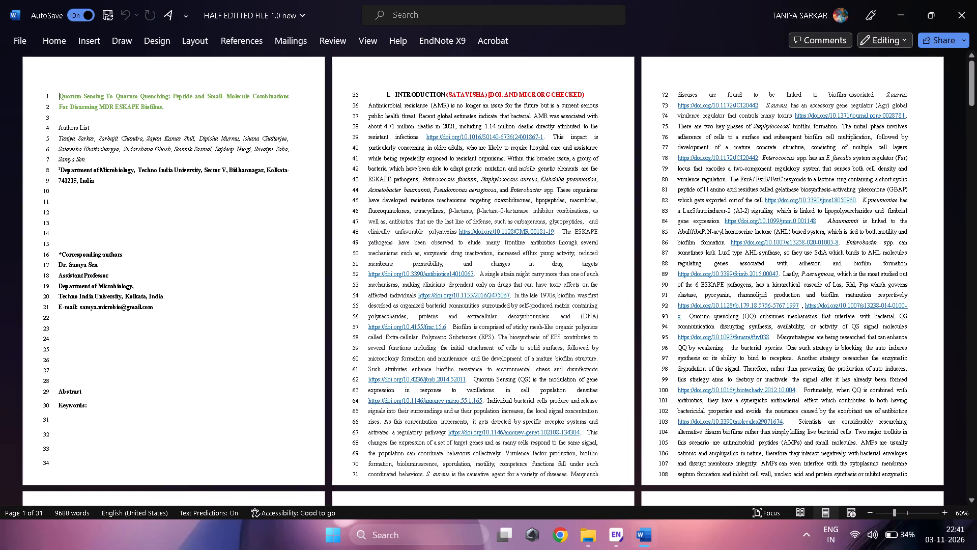
Delete the red contributor and DOI-check note after the INTRODUCTION heading, leaving only the heading text.
left_click(969, 497)
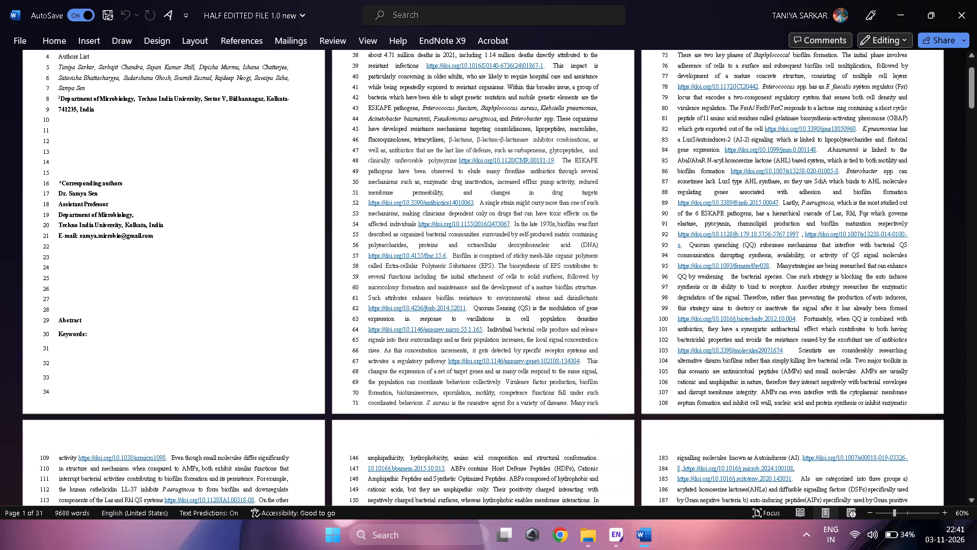
left_click_drag(973, 100, 976, 183)
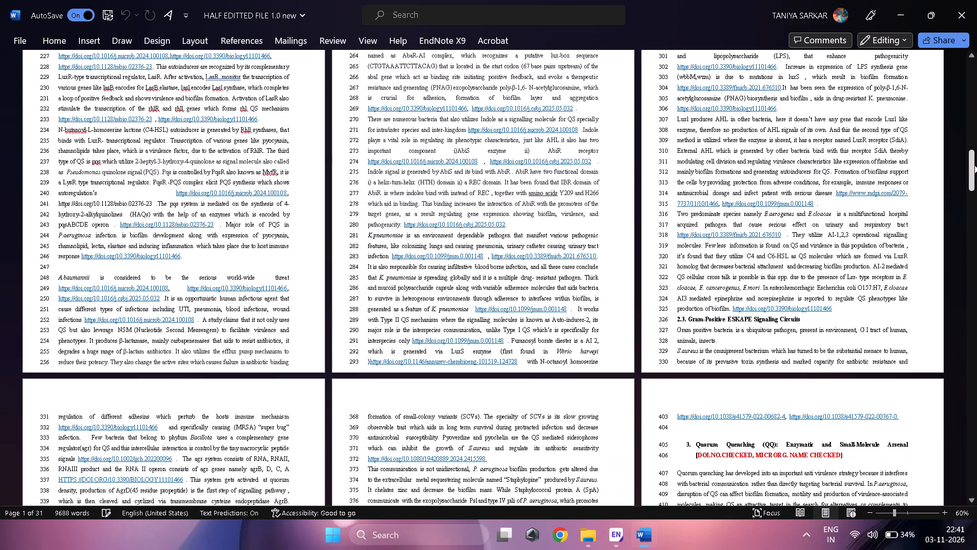
left_click_drag(974, 163, 976, 174)
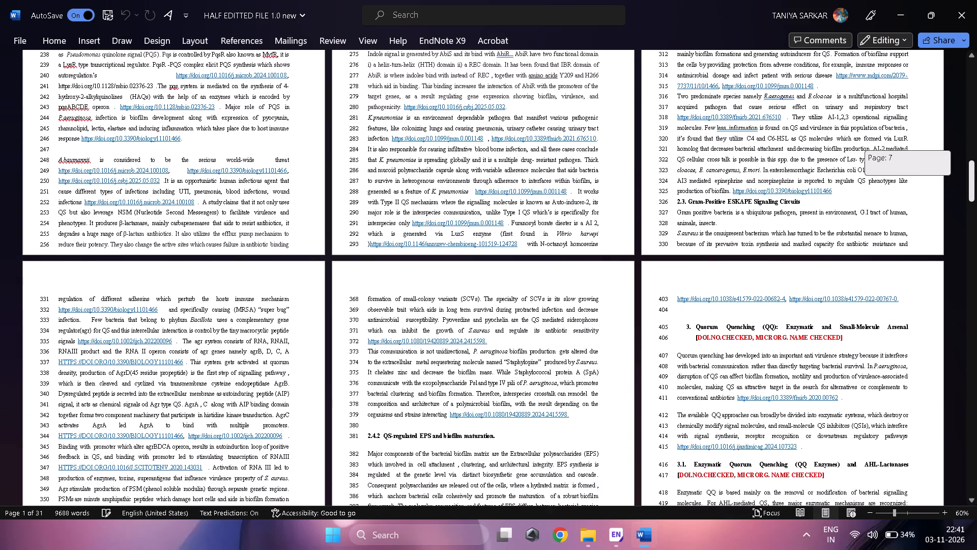
left_click_drag(976, 174, 976, 40)
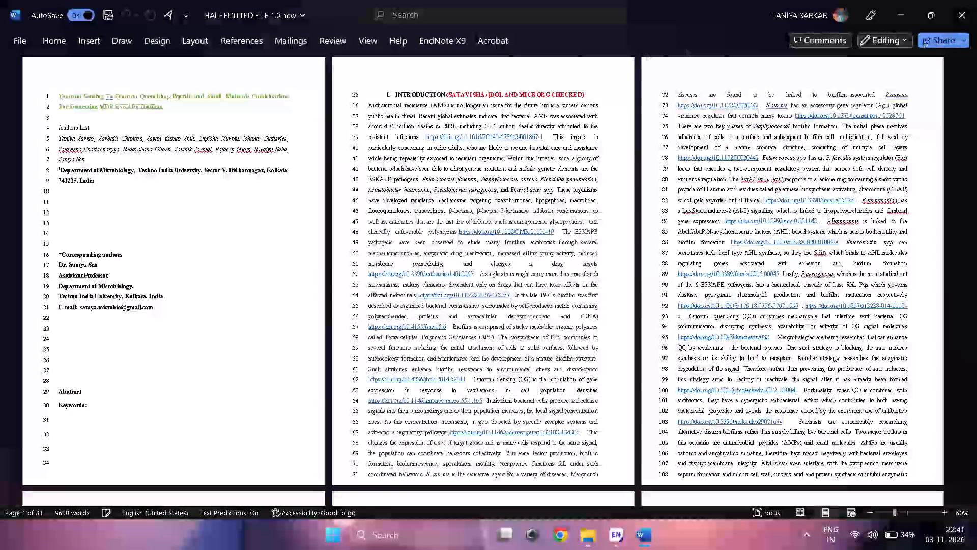
left_click_drag(587, 95, 482, 104)
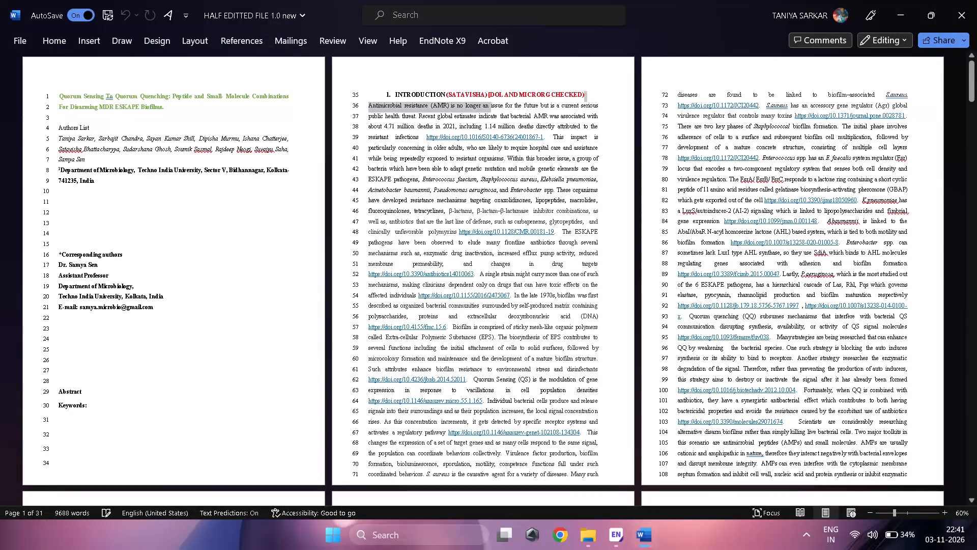
left_click_drag(482, 104, 462, 93)
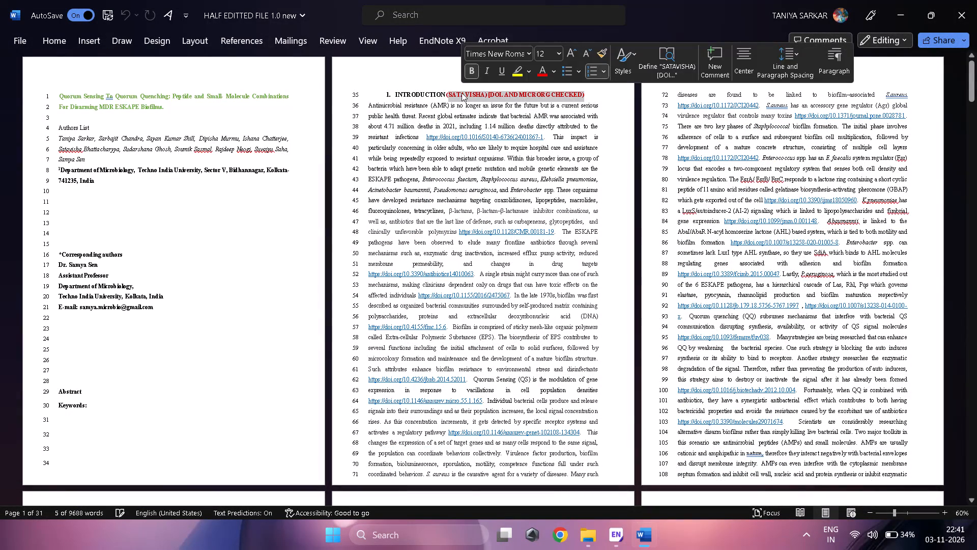
key("BackSpace")
key("BackSpace")
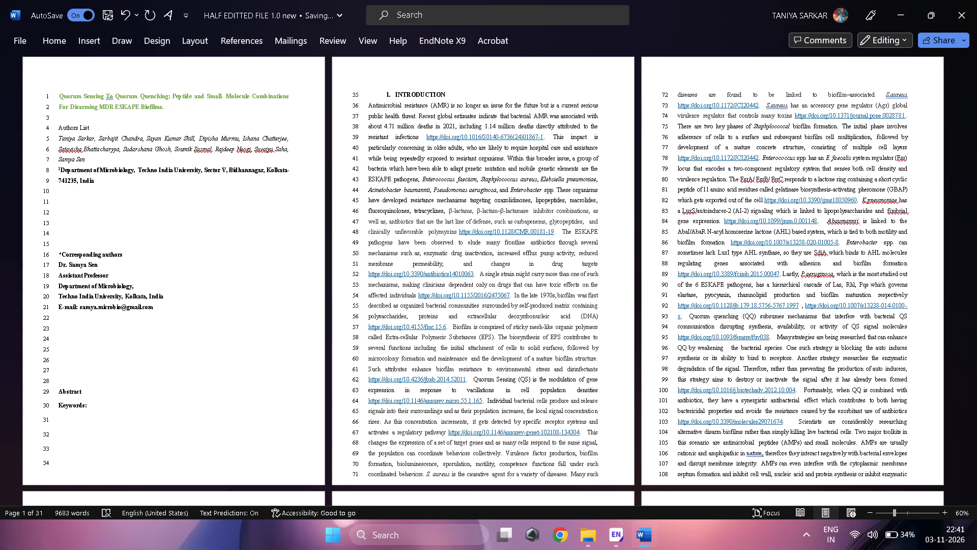
Delete the red DOI and microorganism-name check note from the section 3 Quorum Quenching heading.
left_click_drag(976, 88, 976, 133)
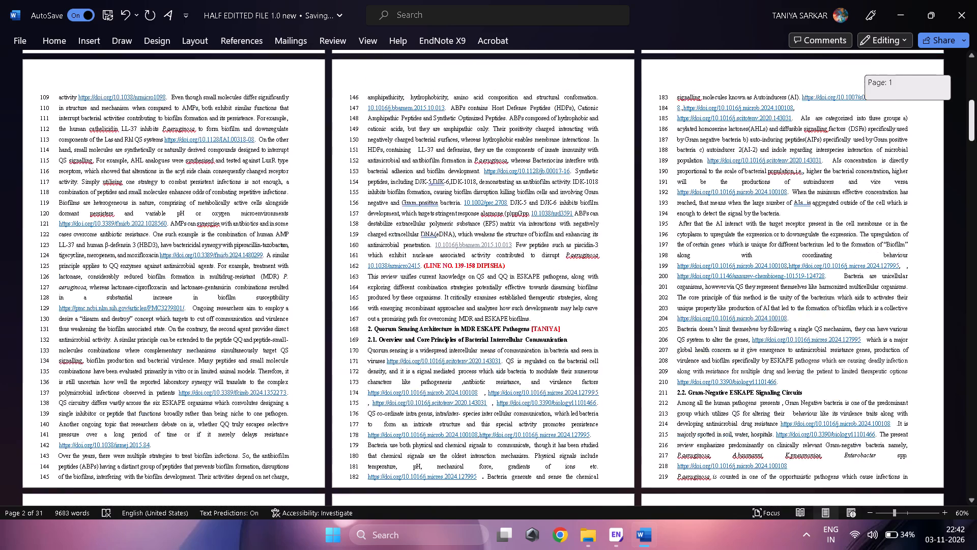
left_click_drag(976, 133, 972, 128)
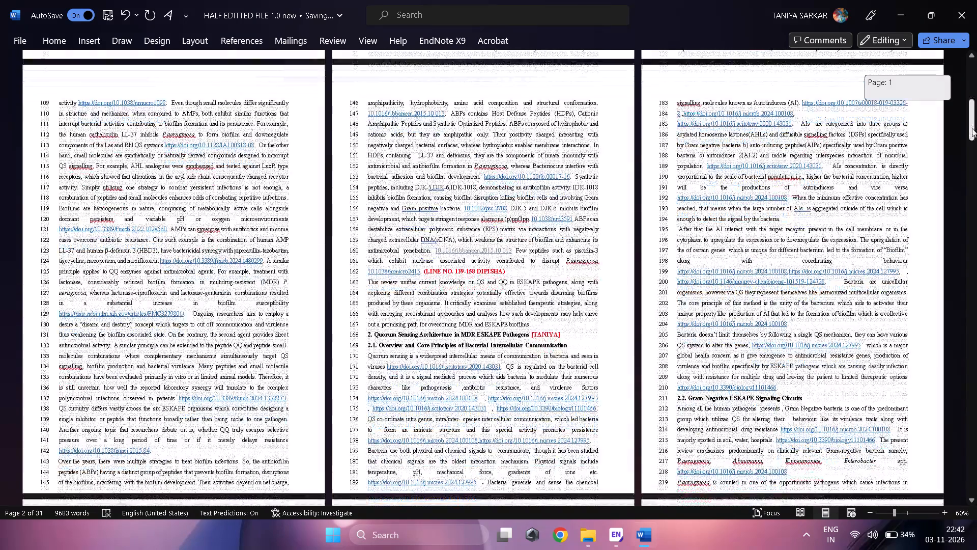
left_click_drag(972, 128, 972, 135)
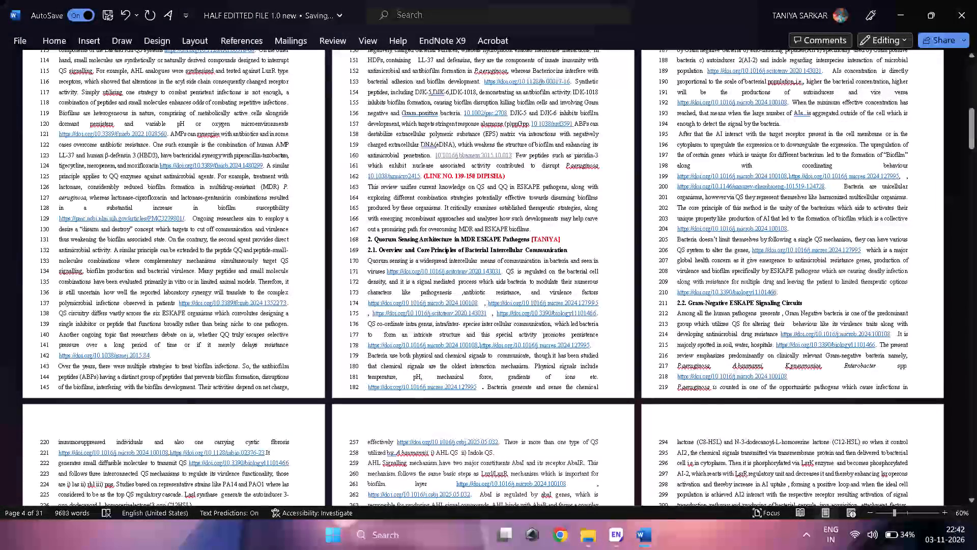
left_click_drag(971, 130, 972, 115)
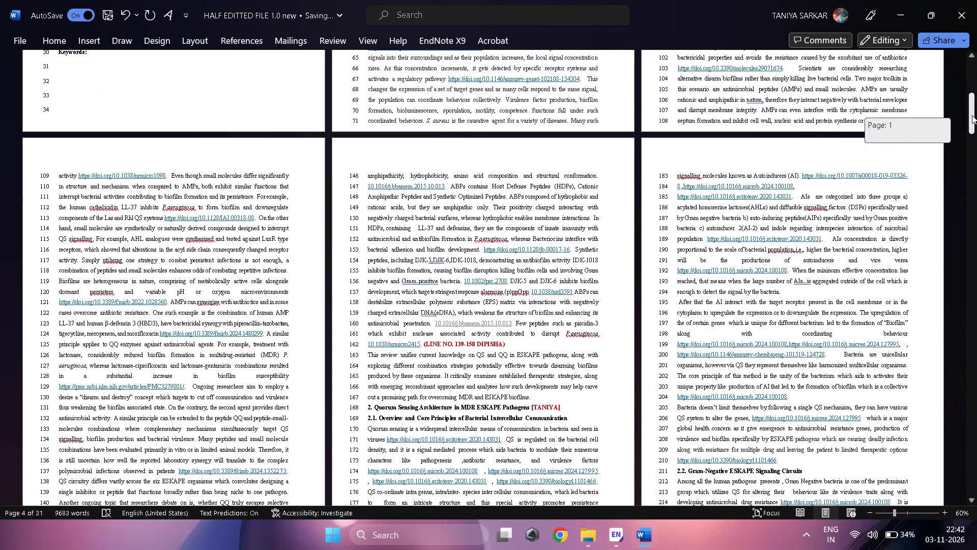
left_click_drag(972, 115, 976, 165)
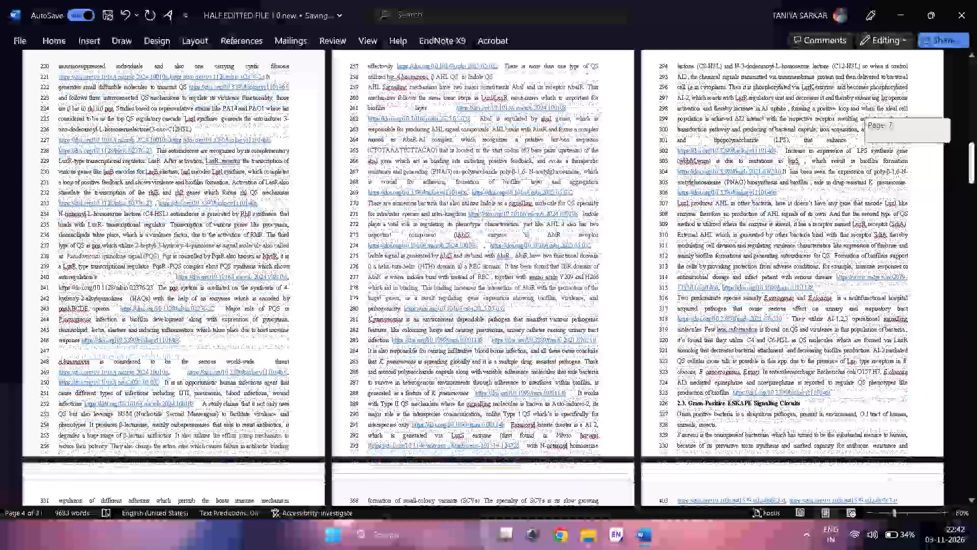
left_click_drag(976, 165, 976, 176)
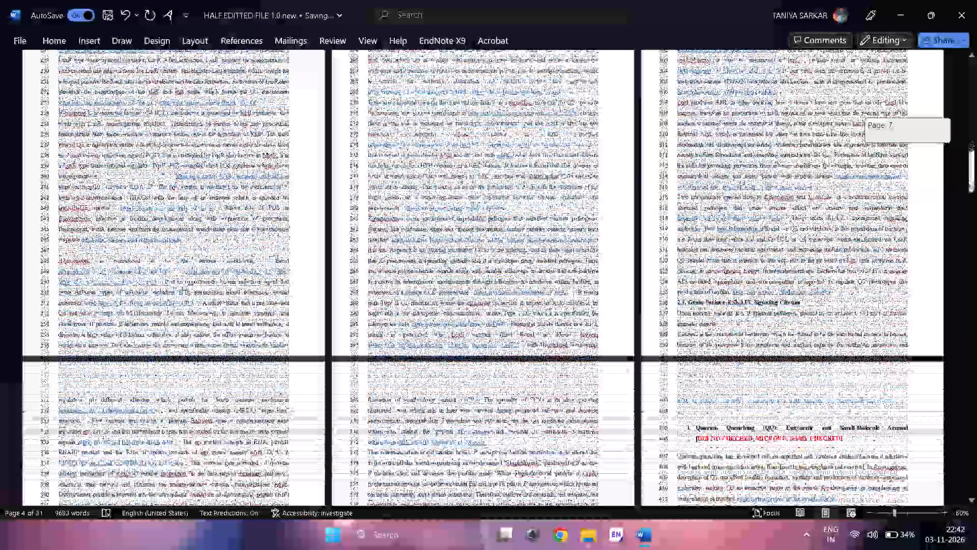
left_click_drag(976, 176, 976, 198)
left_click_drag(856, 175, 836, 175)
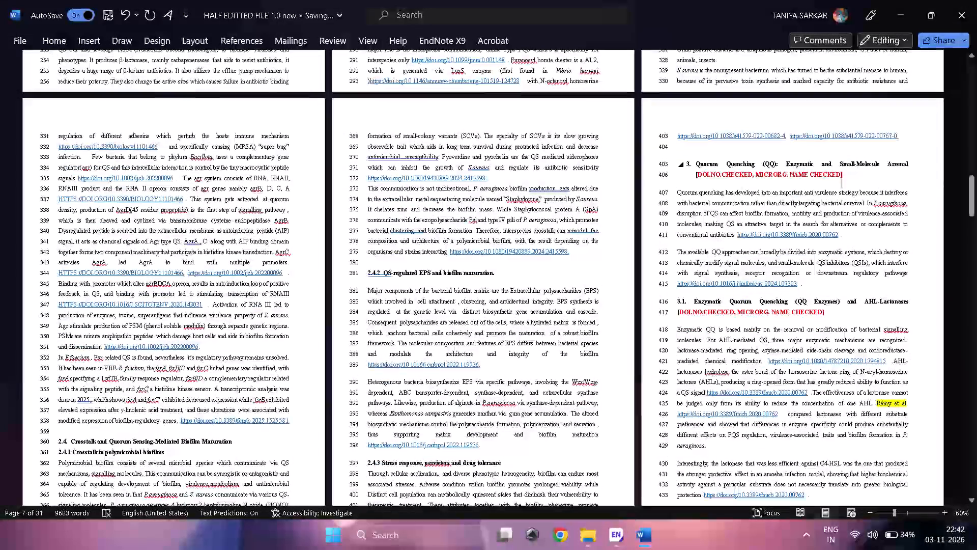
left_click_drag(836, 175, 686, 187)
key("BackSpace")
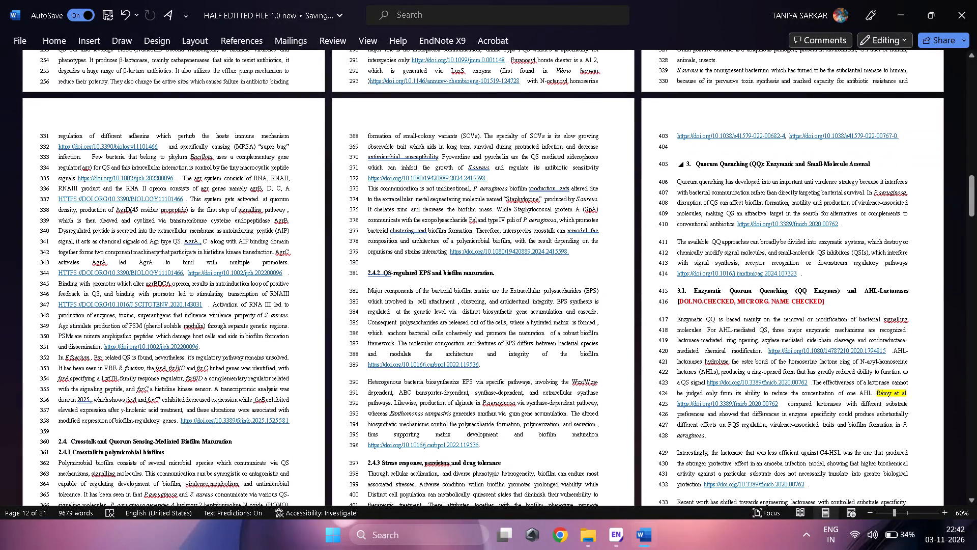
Remove the blank line directly above the section 3 Quorum Quenching heading.
left_click(683, 154)
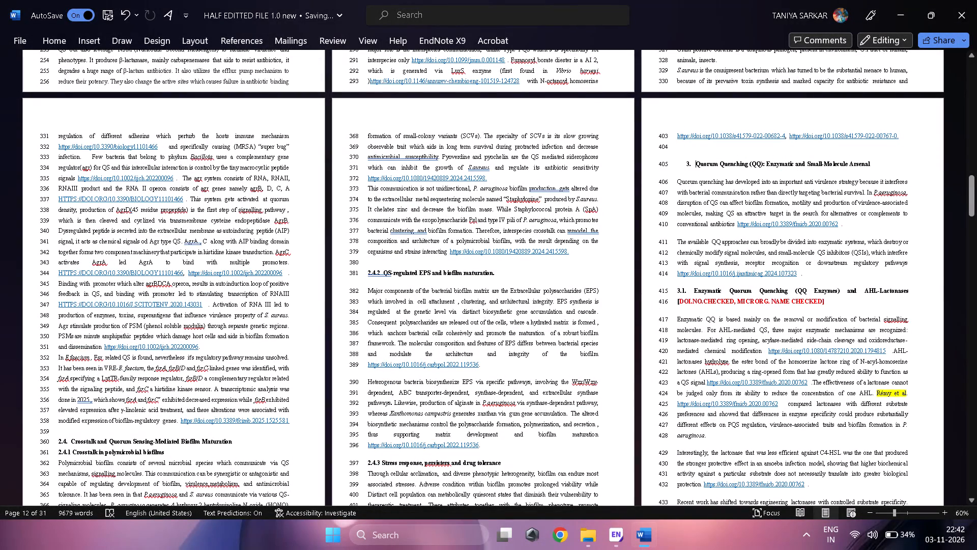
left_click(682, 149)
key("BackSpace")
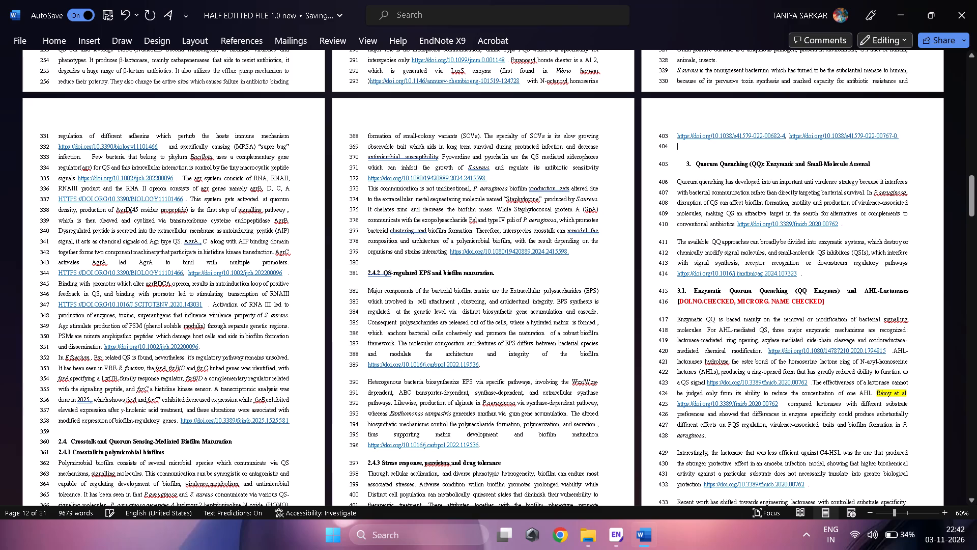
key("BackSpace")
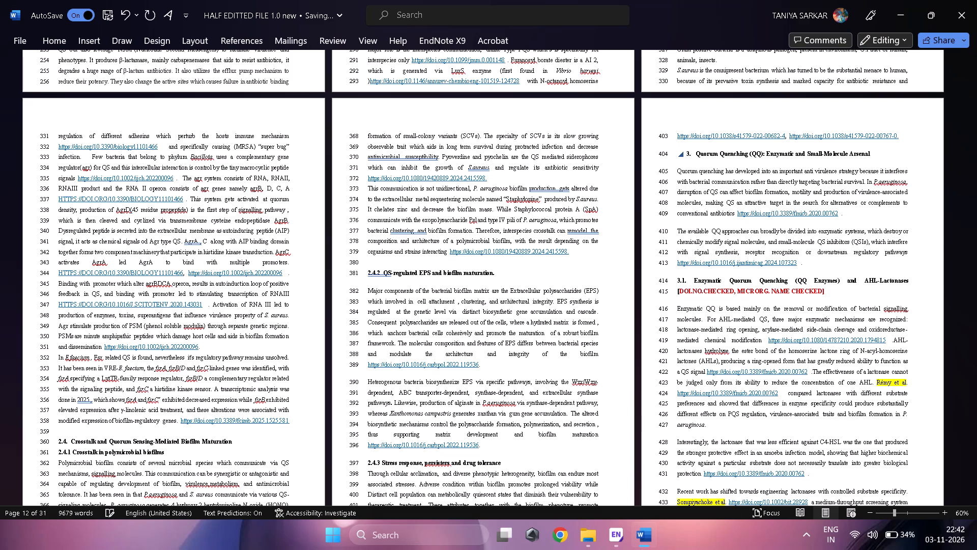
Delete the red DOI and microorganism-name check note from the section 3.1 Enzymatic Quorum Quenching heading.
left_click_drag(976, 187, 976, 205)
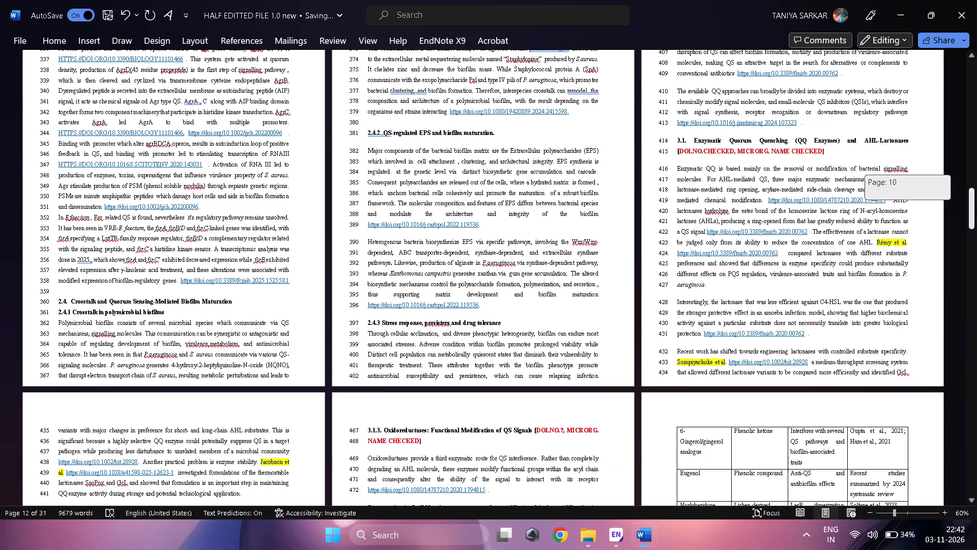
left_click_drag(976, 205, 975, 202)
left_click_drag(864, 134, 671, 147)
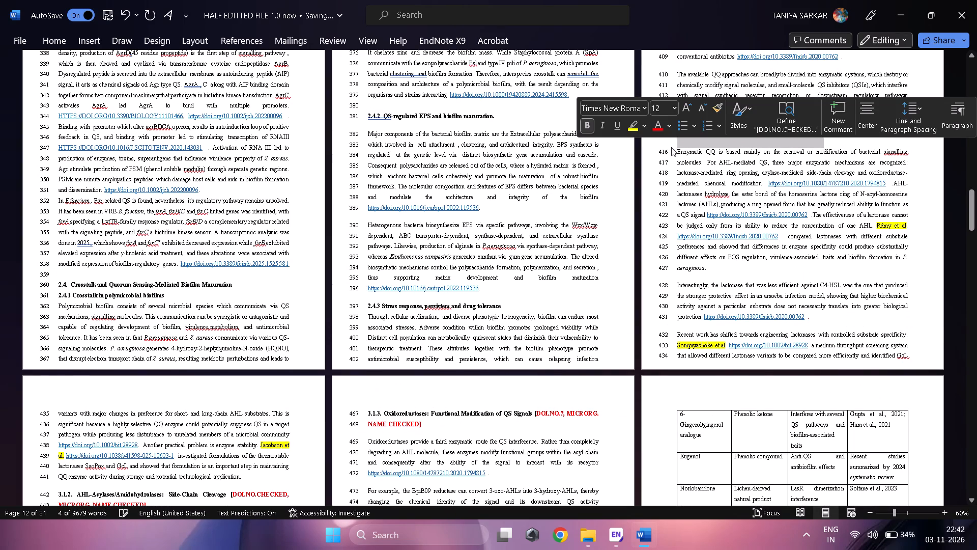
key("BackSpace")
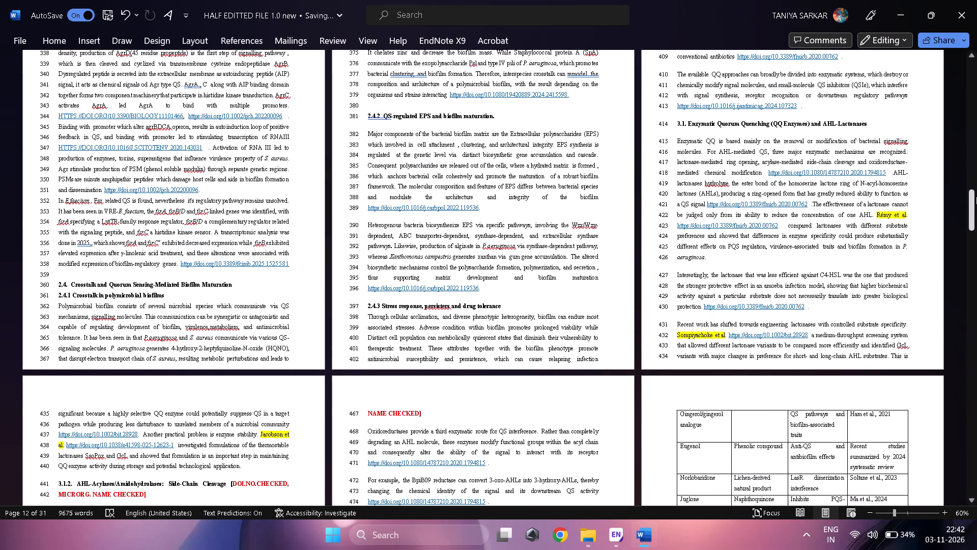
Delete the red DOI and microorganism-name check text from the section 3.1.2 AHL-Acylases/Amidohydrolases heading.
left_click_drag(976, 196, 976, 218)
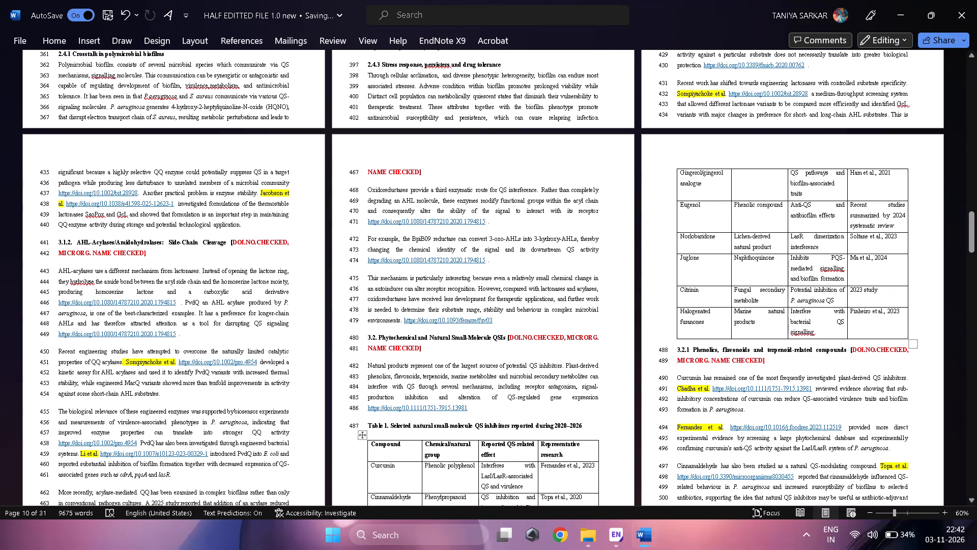
left_click_drag(232, 239, 259, 259)
key("BackSpace")
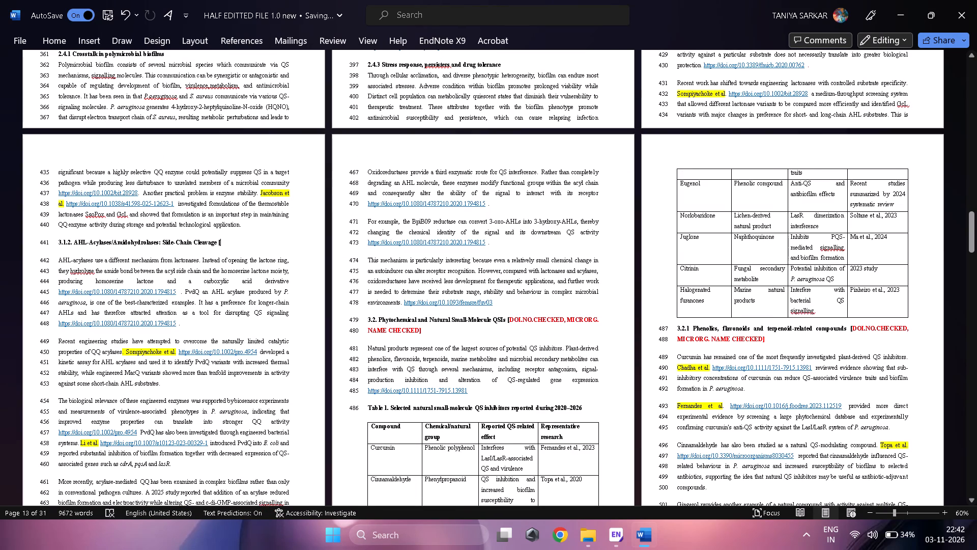
Delete the red check note and its opening bracket from the section 3.2.1 Phenolics, flavonoids and terpenoid-related compounds heading.
left_click_drag(851, 327, 856, 341)
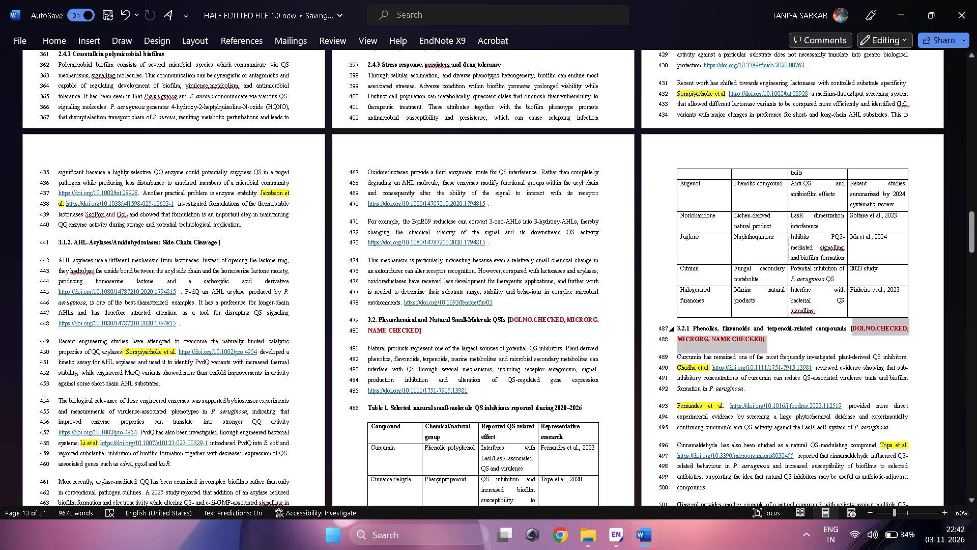
left_click_drag(856, 341, 857, 344)
key("BackSpace")
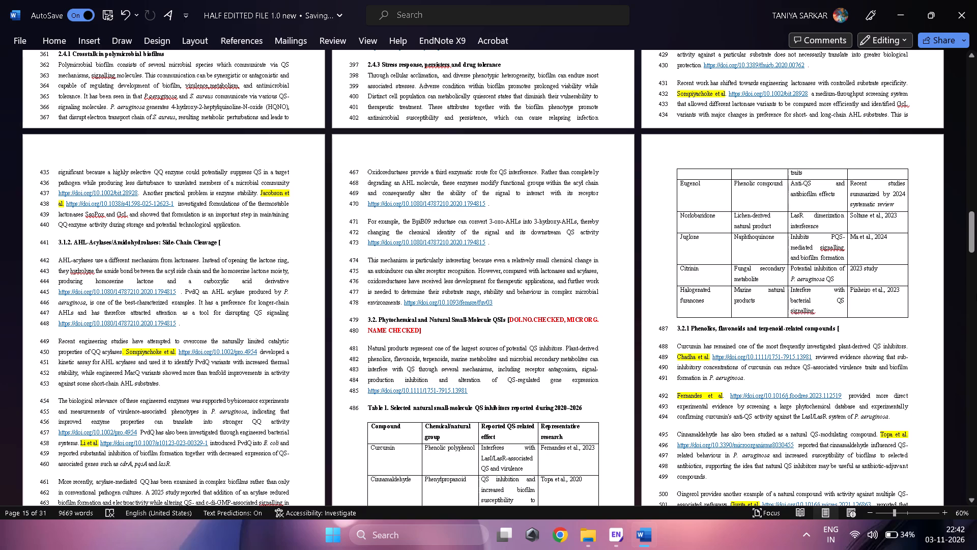
key("BackSpace")
Delete the red DOI-number and microorganism-name check notes from the section 8 Translational Bottlenecks heading, keeping the contributor notes.
left_click_drag(976, 221, 976, 259)
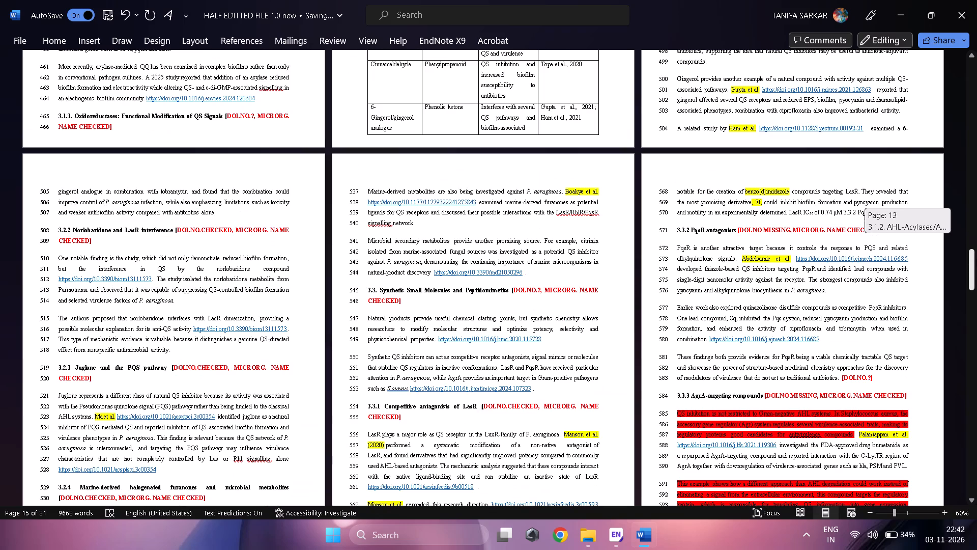
left_click_drag(976, 259, 976, 269)
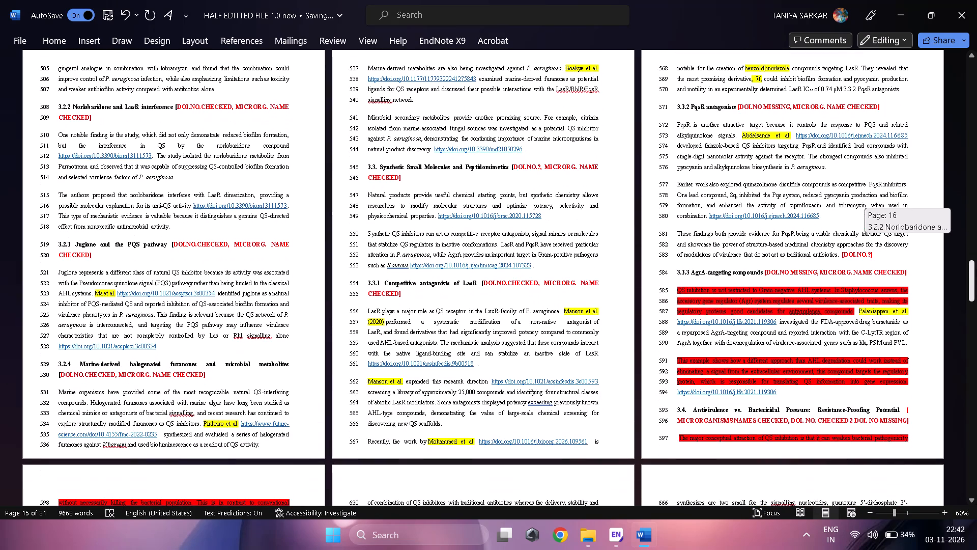
left_click_drag(976, 269, 976, 401)
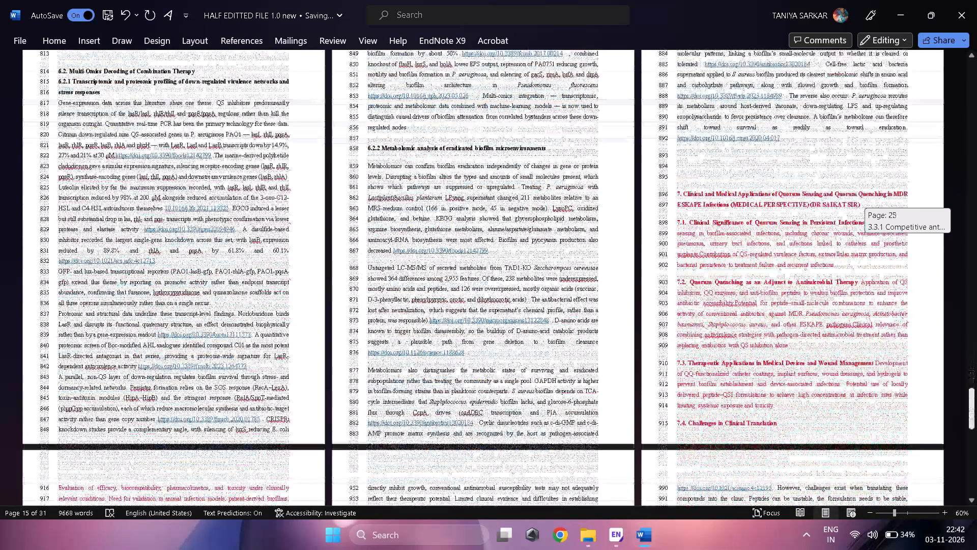
left_click_drag(976, 401, 975, 428)
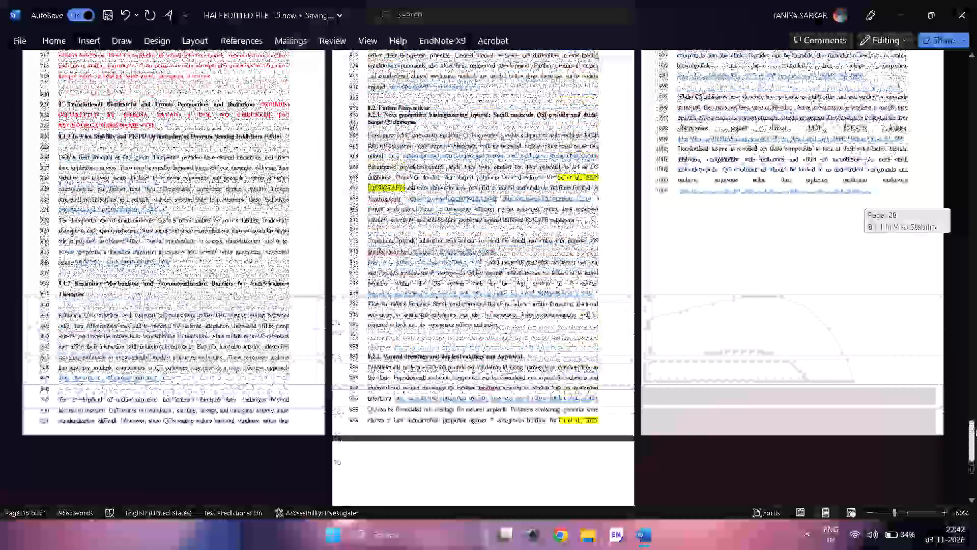
left_click_drag(975, 428, 974, 420)
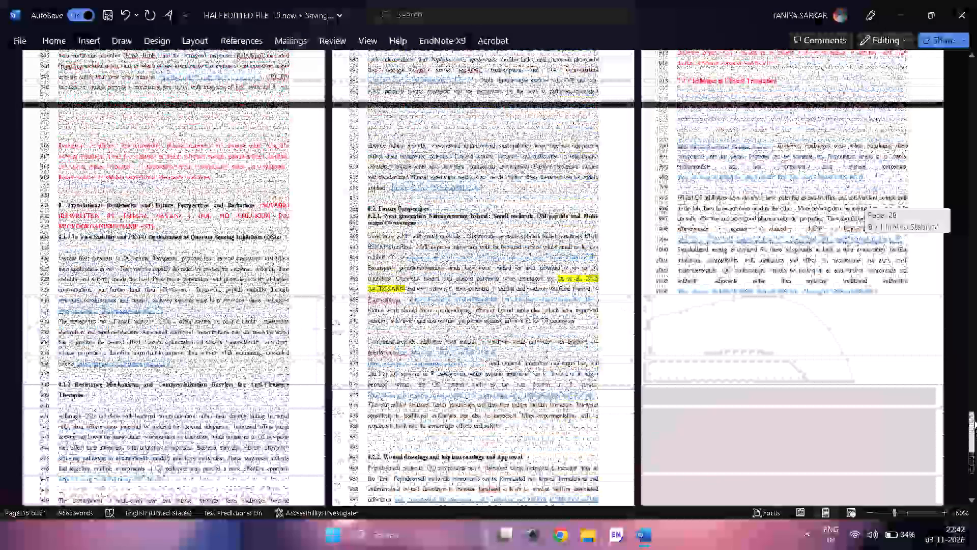
left_click_drag(974, 420, 971, 418)
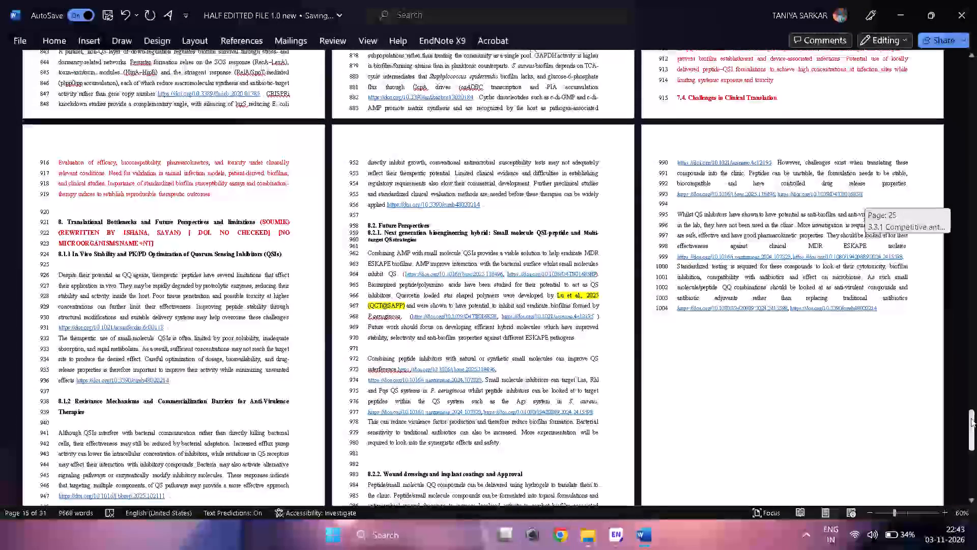
left_click_drag(971, 418, 970, 418)
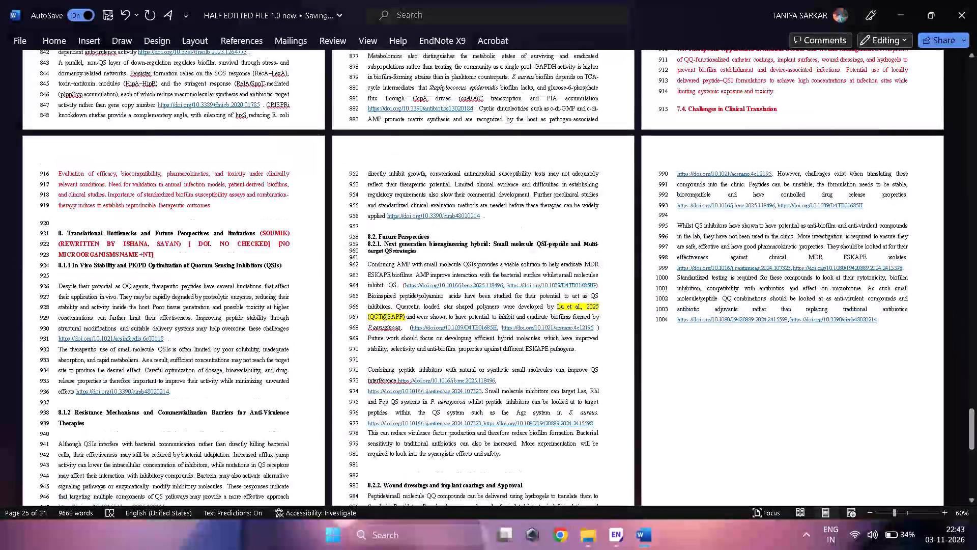
left_click_drag(185, 245, 189, 249)
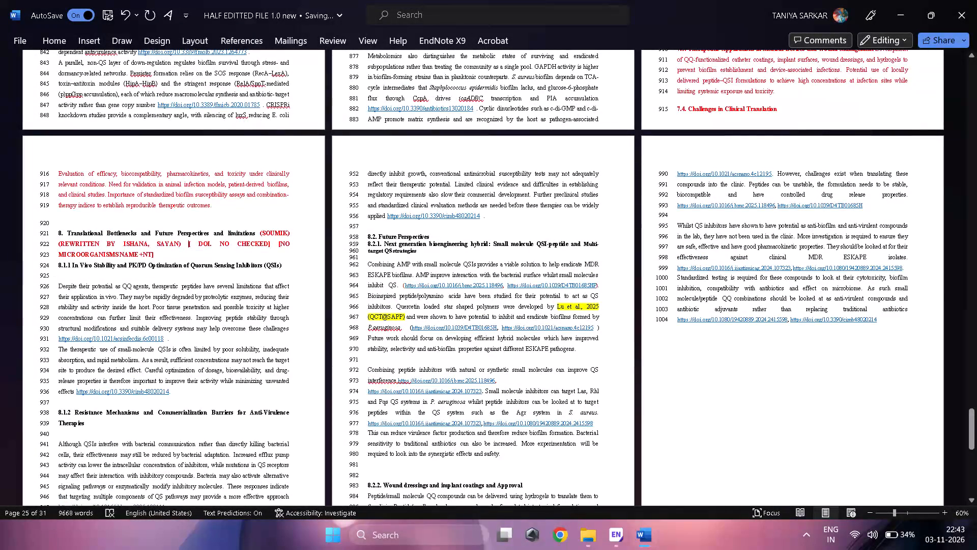
left_click_drag(189, 249, 199, 258)
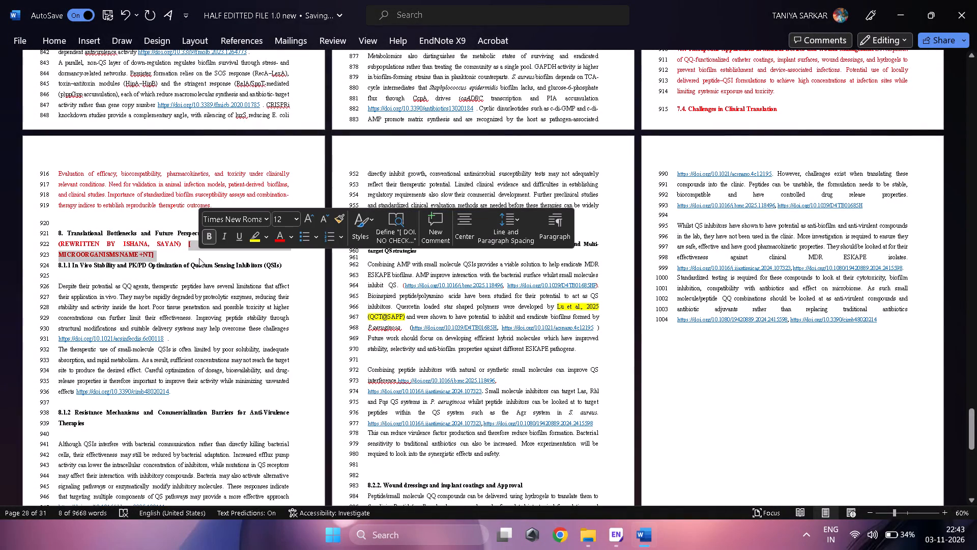
key("BackSpace")
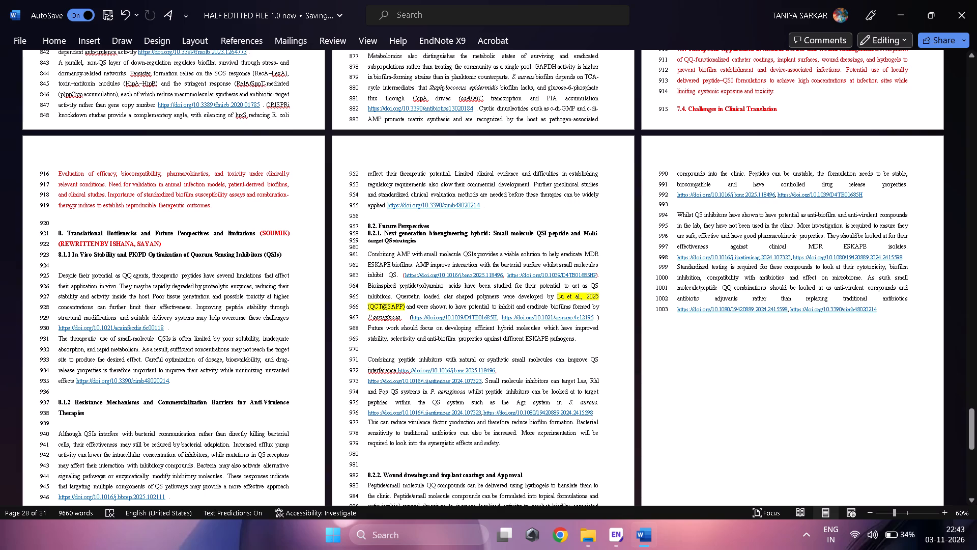
Delete the red [DOI. NO.?] note at the end of the machine learning models paragraph in section 6.1.
left_click(971, 57)
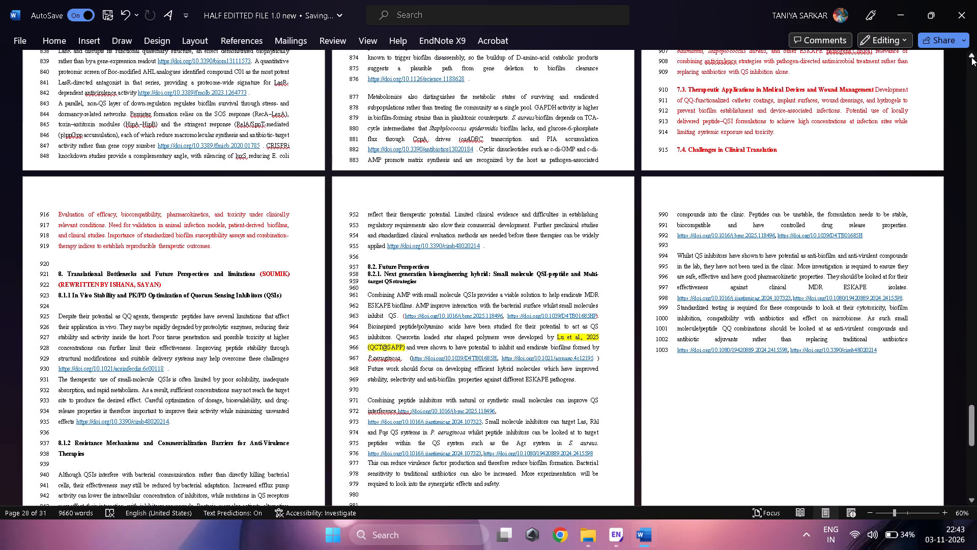
left_click(971, 57)
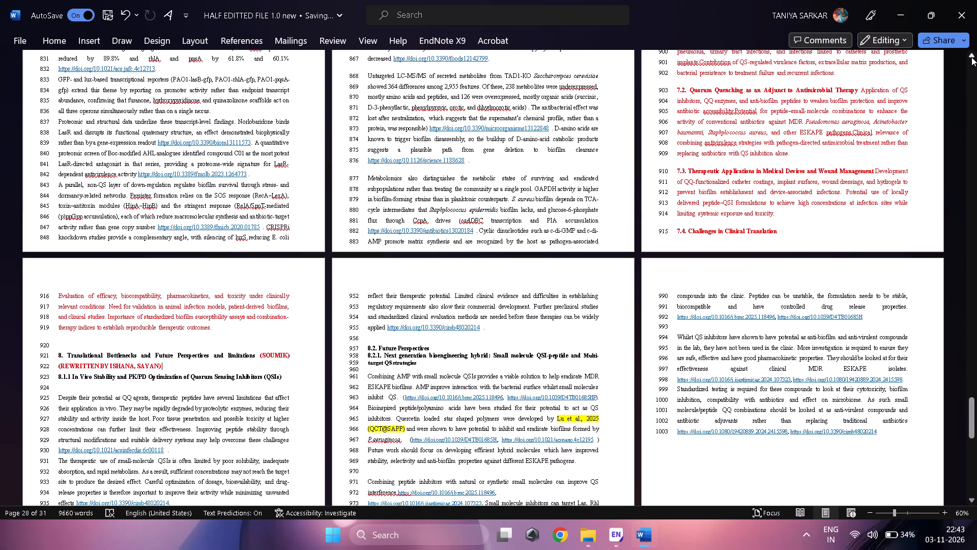
left_click(971, 57)
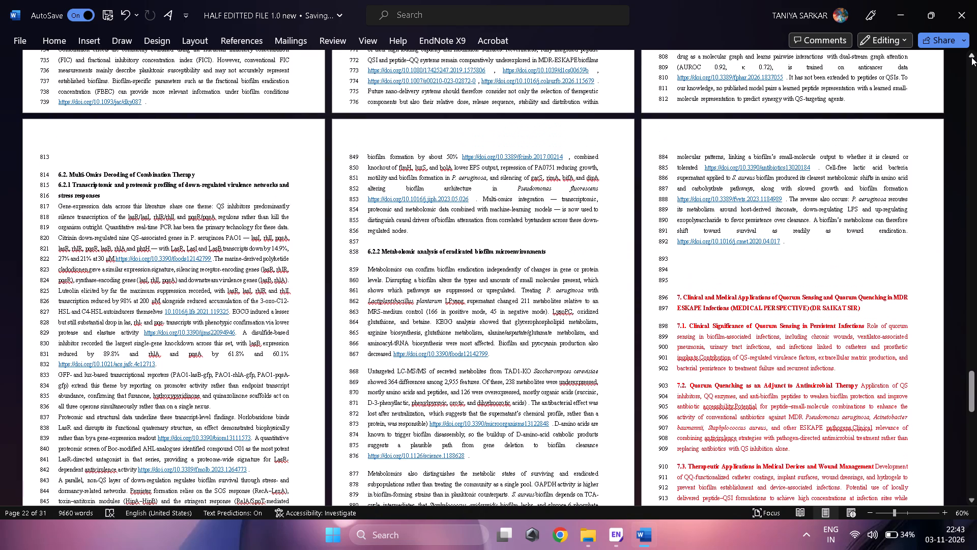
left_click(971, 57)
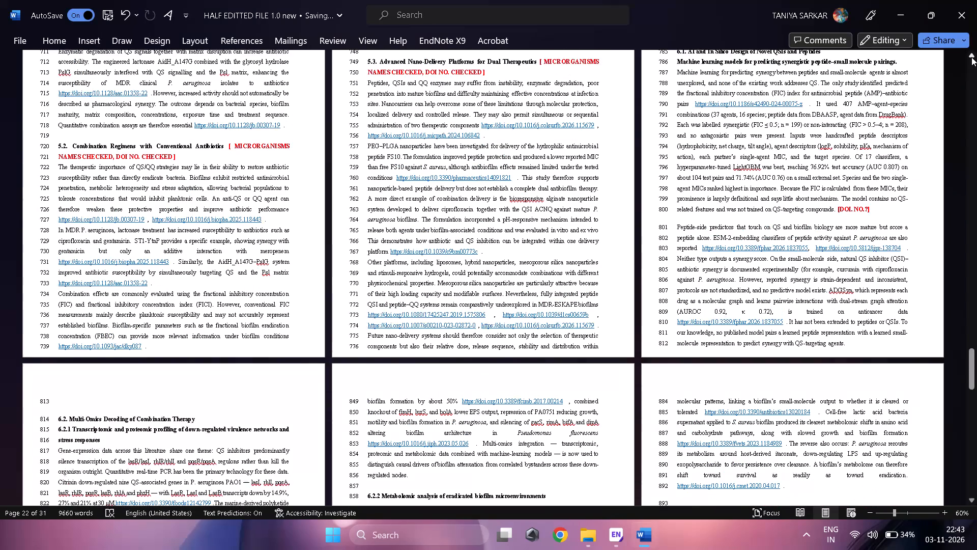
left_click_drag(870, 254, 868, 254)
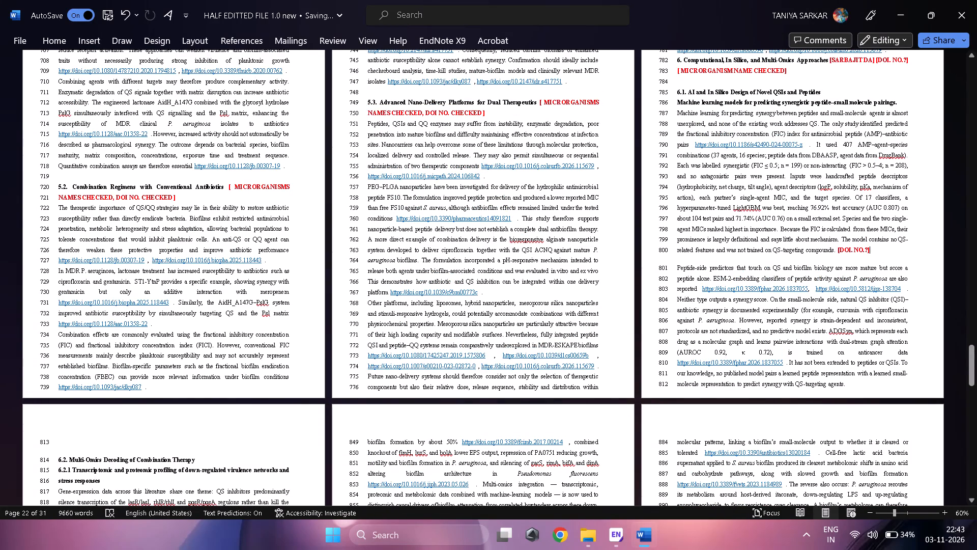
left_click_drag(868, 254, 838, 254)
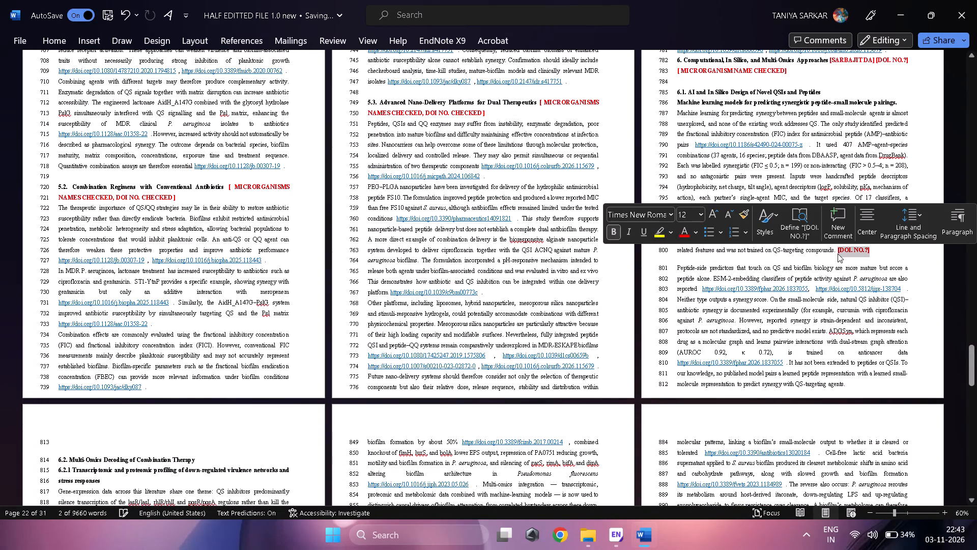
key("BackSpace")
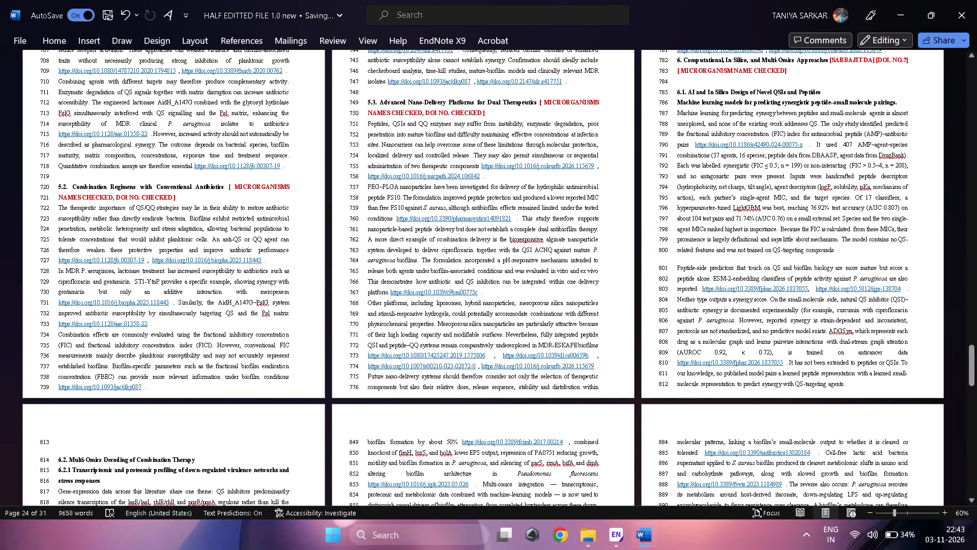
Delete the red DOI-number and microorganism-name notes from the section 6 Computational, In Silico, and Multi-Omics Approaches heading, keeping the contributor note.
left_click_drag(970, 362, 970, 347)
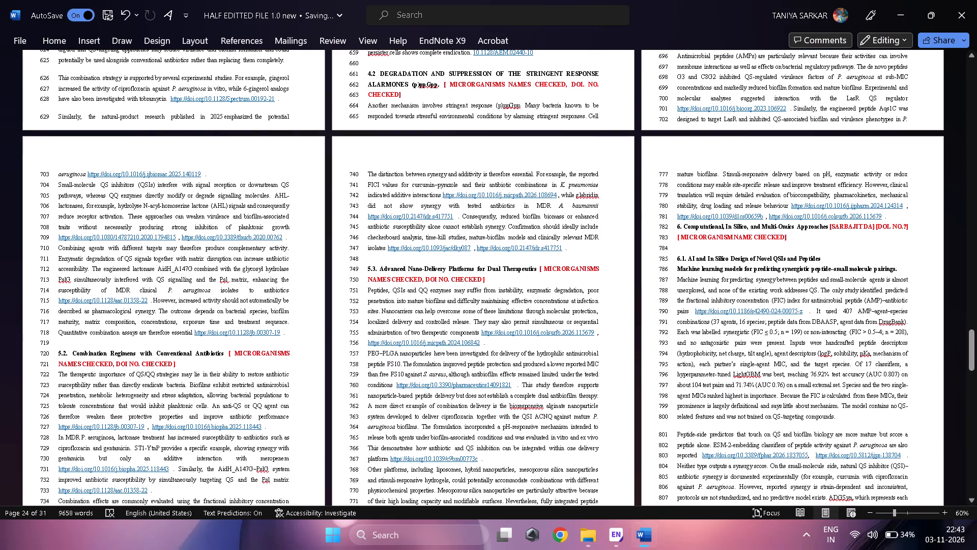
left_click_drag(877, 227, 898, 228)
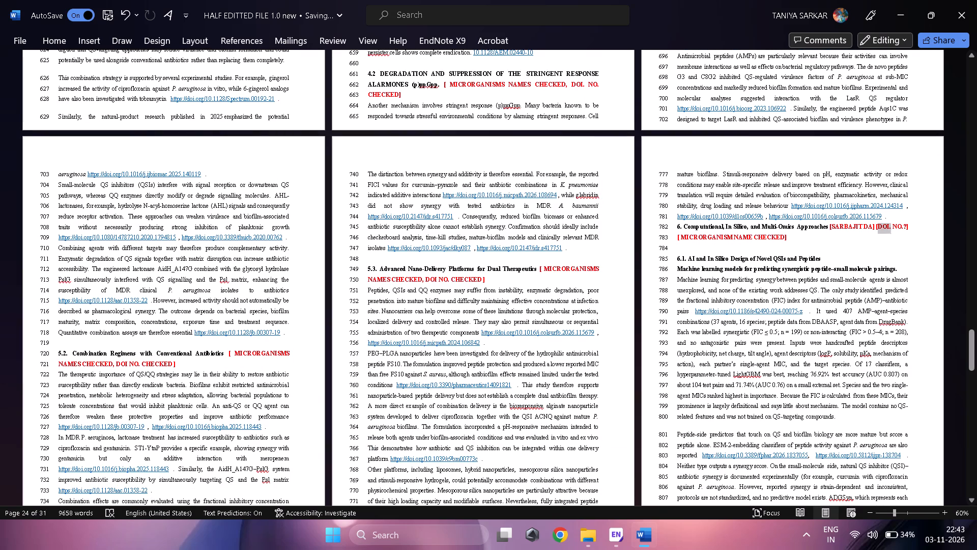
left_click_drag(898, 228, 918, 242)
key("BackSpace")
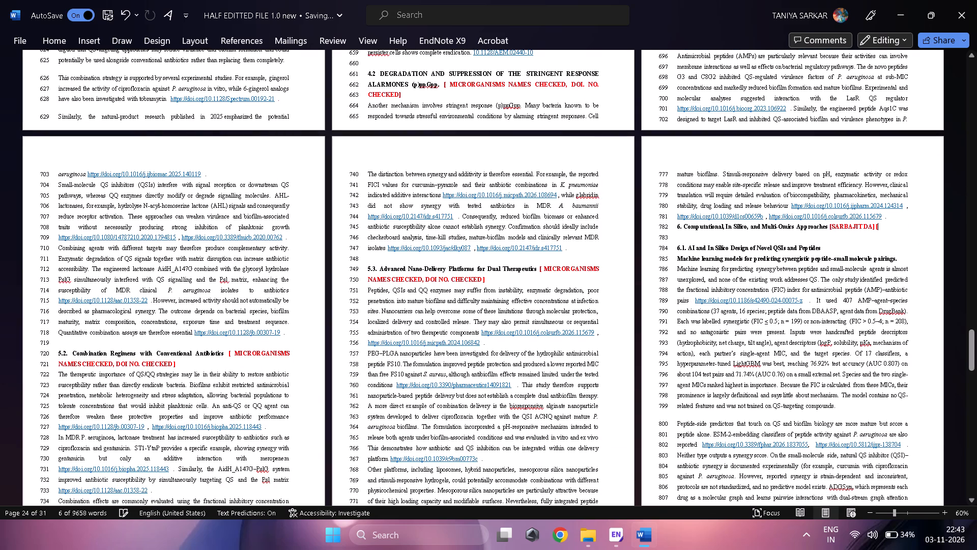
key("BackSpace")
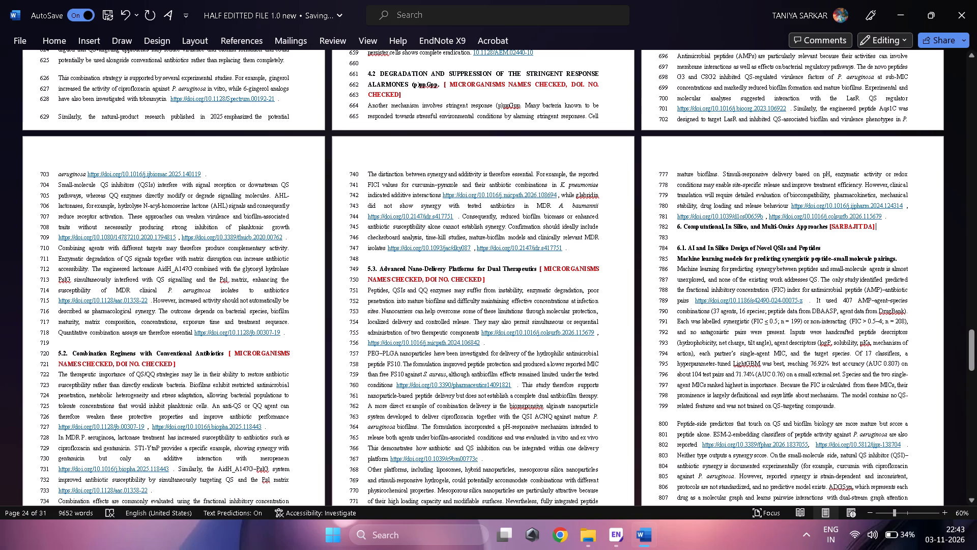
Delete the red microorganism-name and DOI check note from the section 5.3 Advanced Nano-Delivery Platforms for Dual Therapeutics heading.
left_click_drag(539, 269, 545, 278)
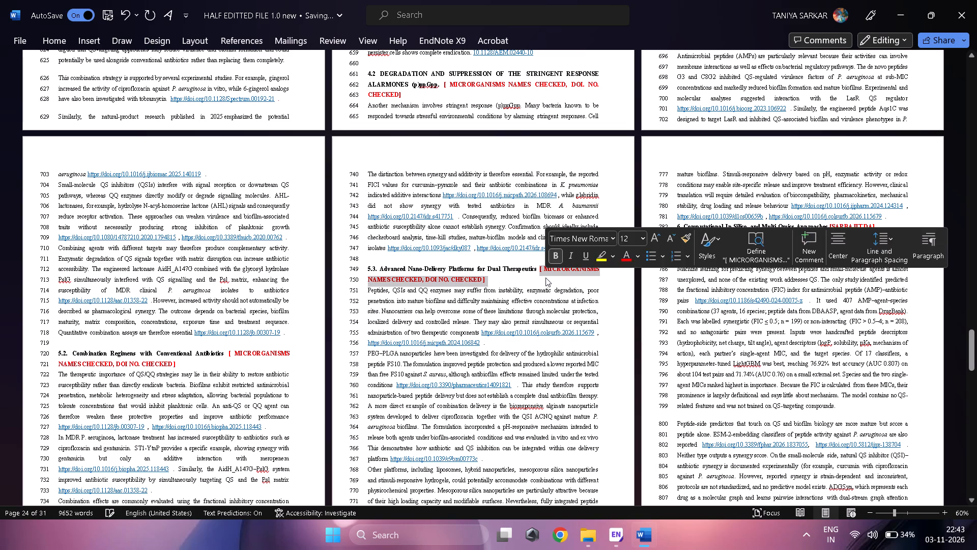
key("BackSpace")
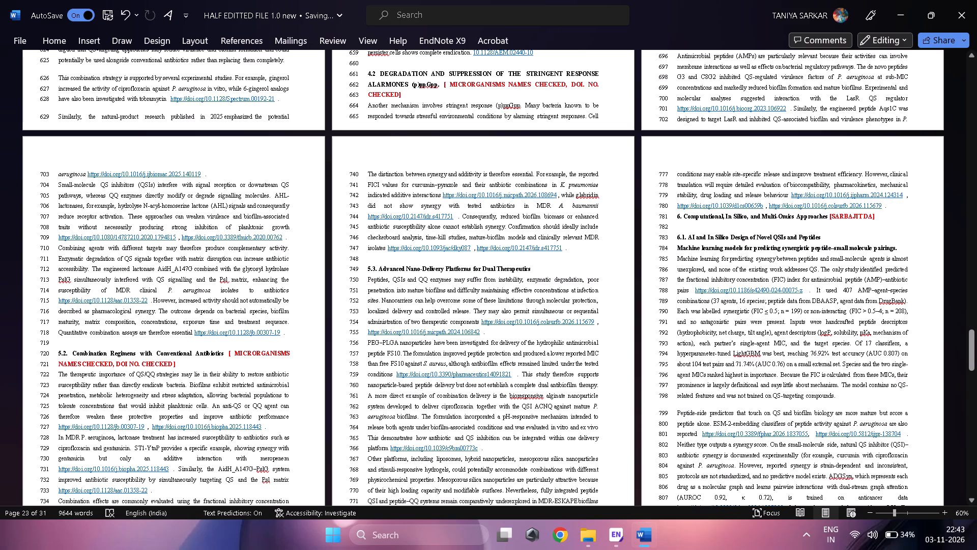
Delete the red microorganism-name and DOI check note from the section 5.2 Combination Regimens with Conventional Antibiotics heading.
left_click_drag(227, 352, 237, 362)
key("BackSpace")
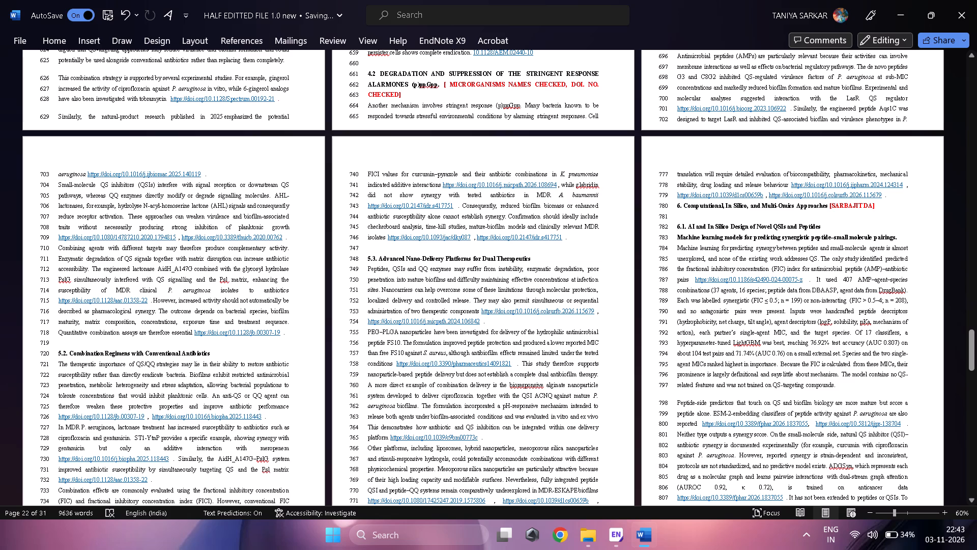
Delete the red microorganism-name and DOI check note from the section 4.1 Permeabilization and Eradication of Metabolically Persister Cells heading.
left_click(971, 61)
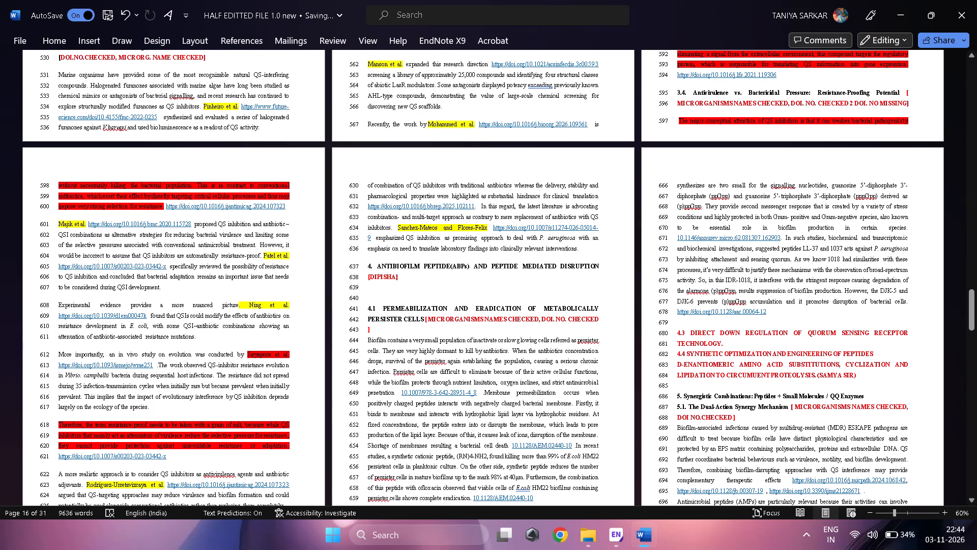
left_click_drag(425, 320, 428, 323)
left_click_drag(428, 323, 432, 328)
key("BackSpace")
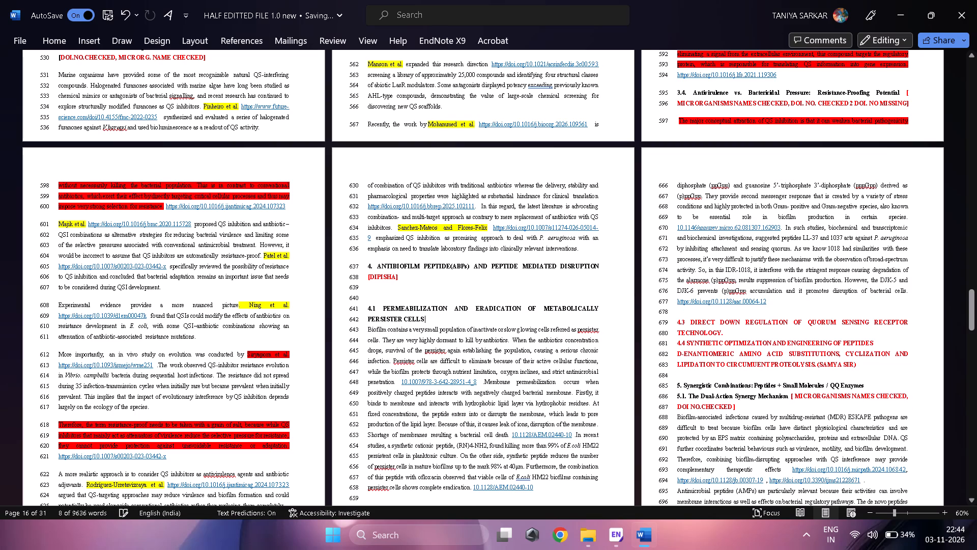
Delete the red microorganism-name and DOI check note from the section 5.1 The Dual Action Synergy Mechanism heading.
left_click(976, 307)
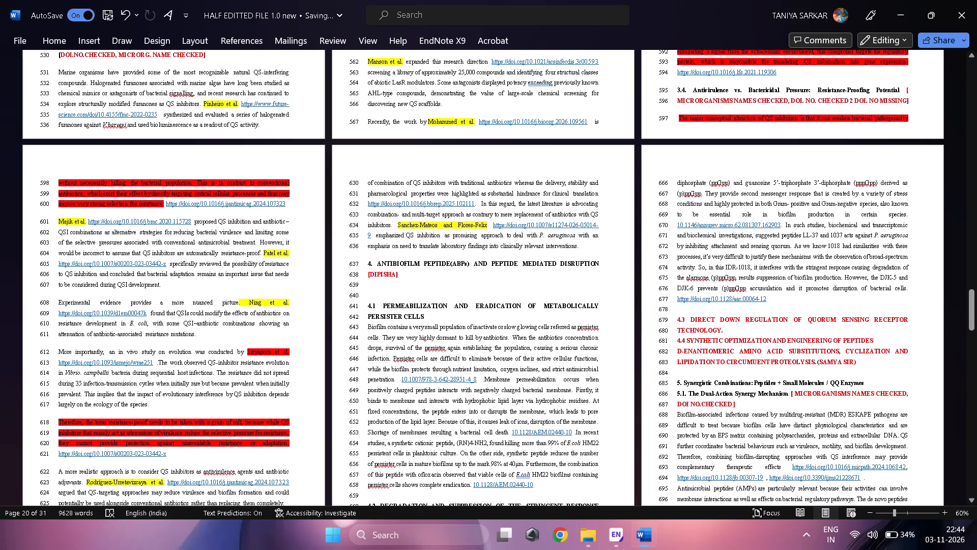
left_click_drag(791, 394, 795, 401)
left_click_drag(795, 401, 796, 402)
key("BackSpace")
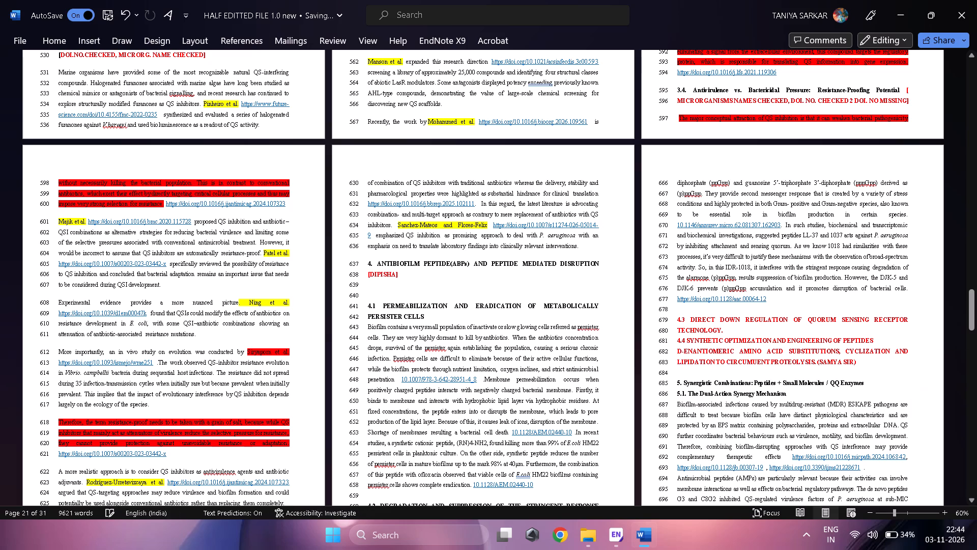
Remove one blank line directly above the red section 7 Clinical and Medical Applications heading.
left_click_drag(973, 323, 976, 363)
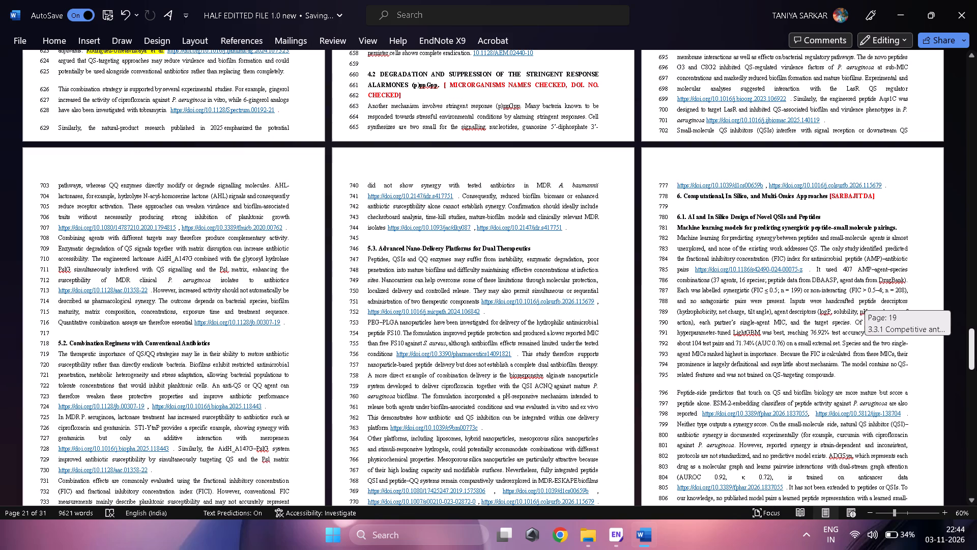
left_click_drag(976, 363, 976, 384)
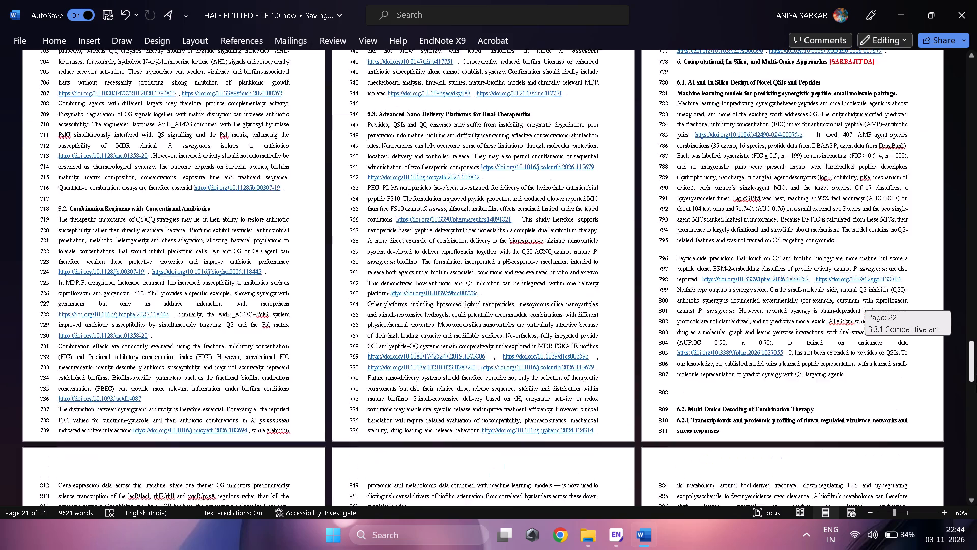
left_click_drag(976, 384, 973, 410)
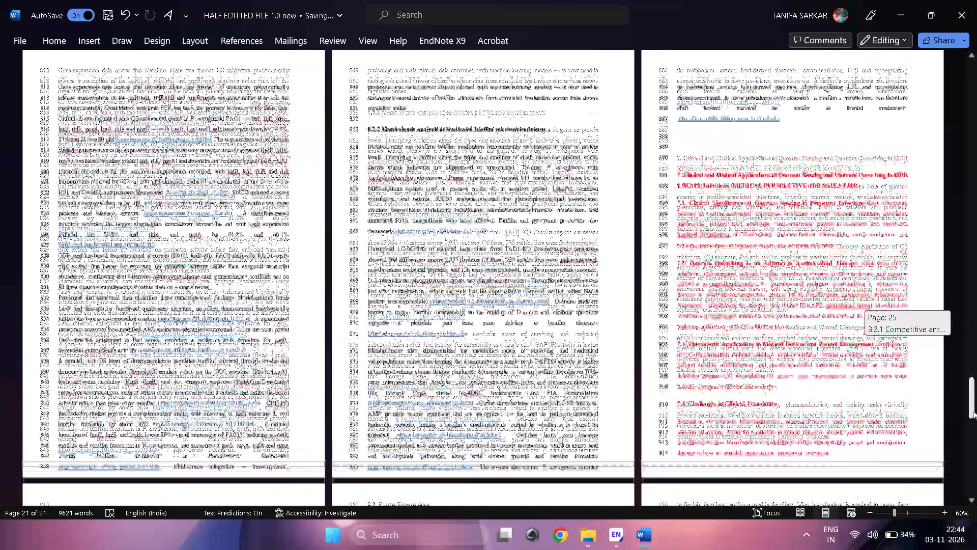
left_click_drag(973, 410, 970, 396)
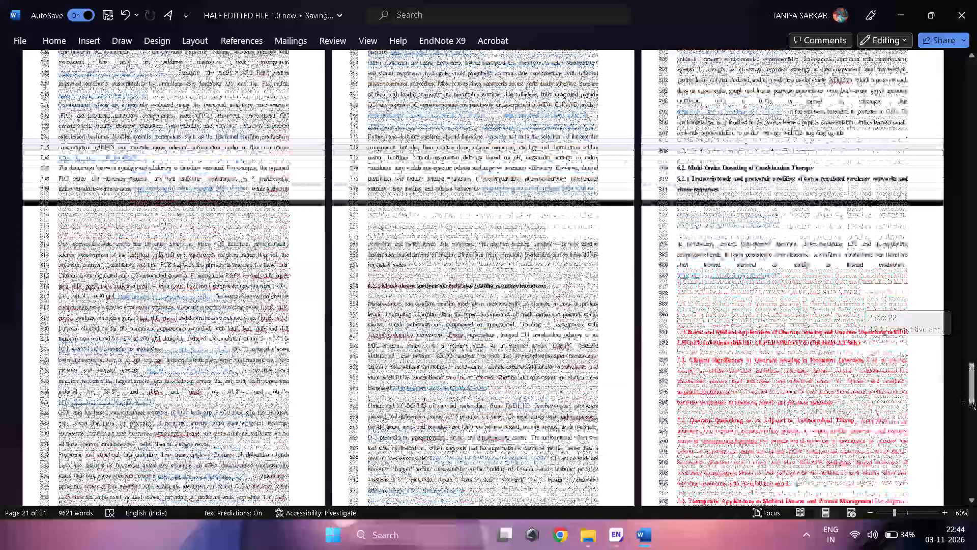
left_click(711, 313)
key("BackSpace")
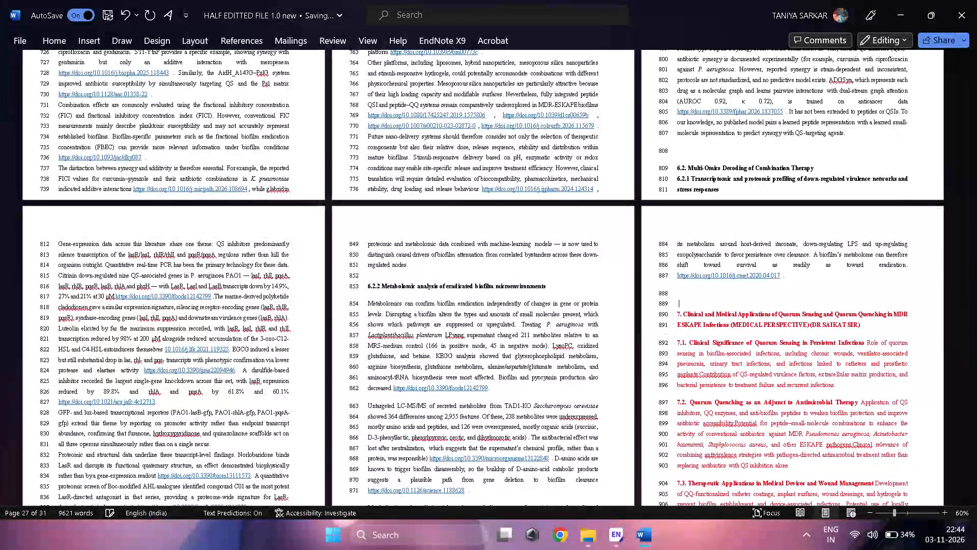
Remove one more surplus blank line above the red section 7 Clinical and Medical Applications heading.
key("BackSpace")
key("BackSpace")
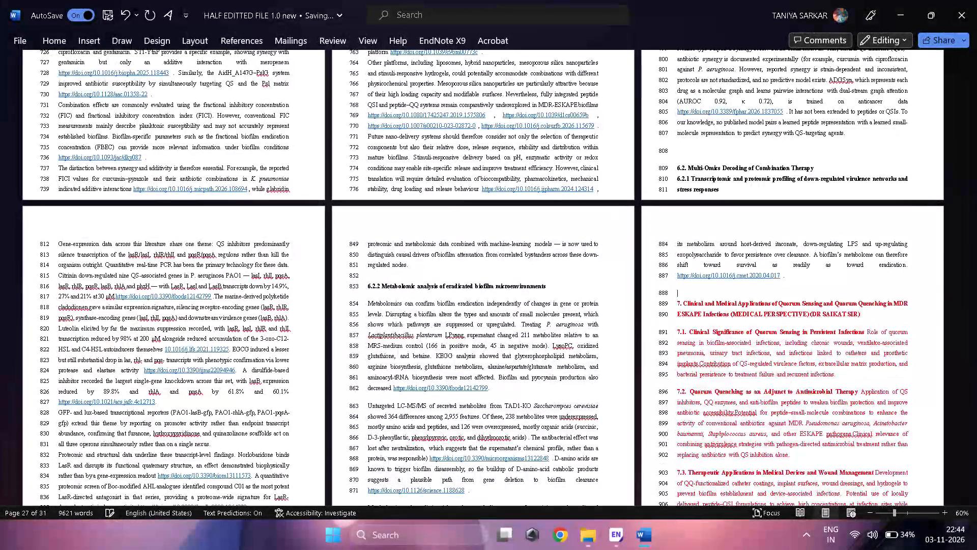
Delete the red microorganism-name and missing-DOI check note from the section 3.4 Antivirulence vs. Bactericidal Pressure heading.
left_click_drag(974, 381, 967, 332)
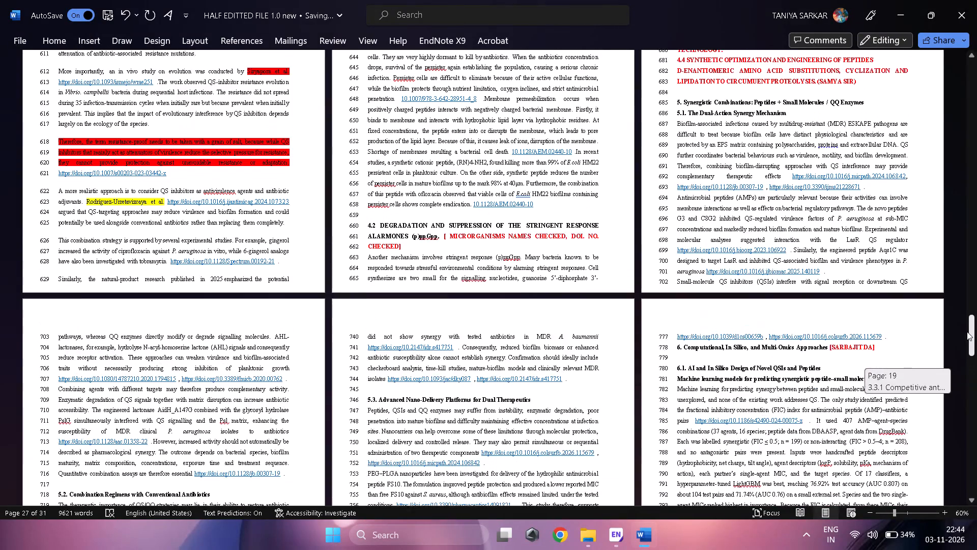
left_click_drag(967, 332, 966, 321)
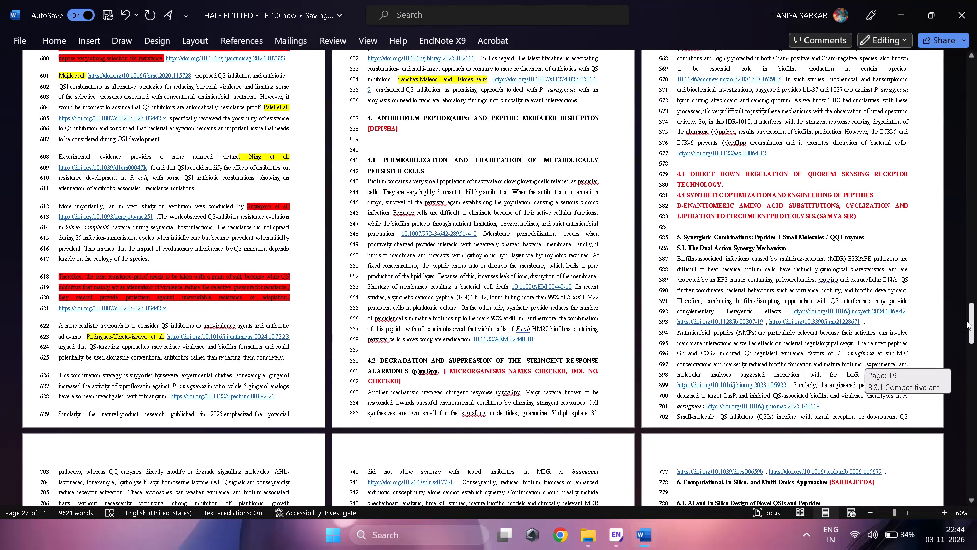
left_click_drag(966, 321, 969, 281)
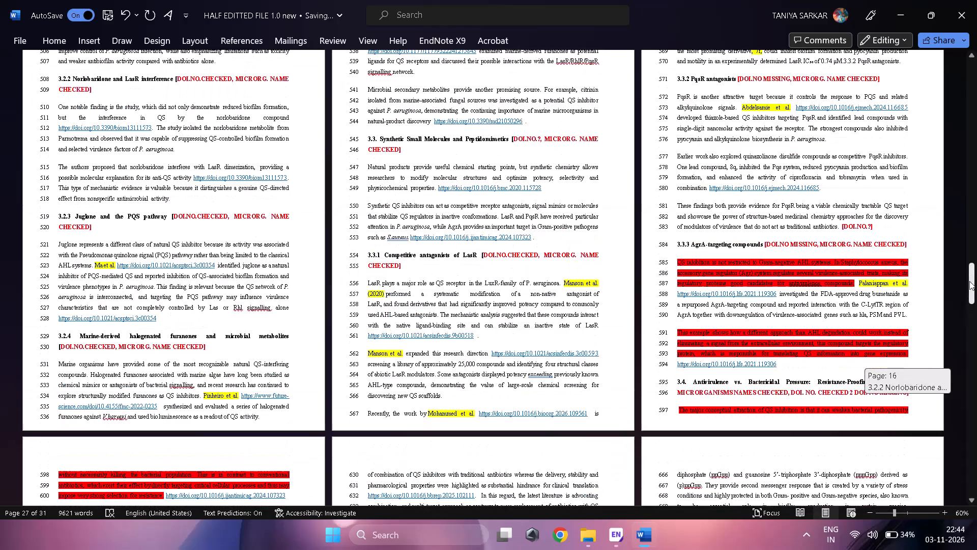
left_click_drag(969, 281, 967, 292)
left_click_drag(904, 262, 907, 268)
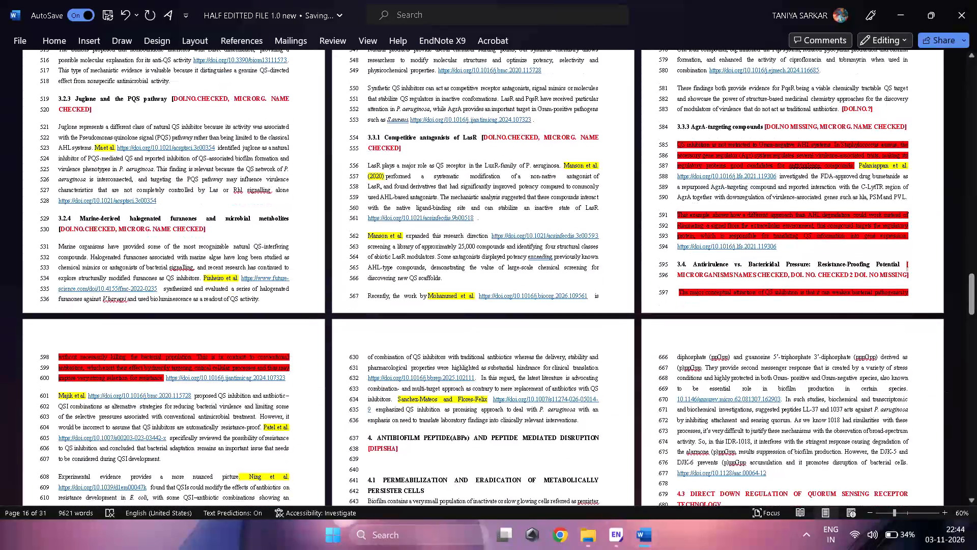
left_click_drag(907, 268, 910, 274)
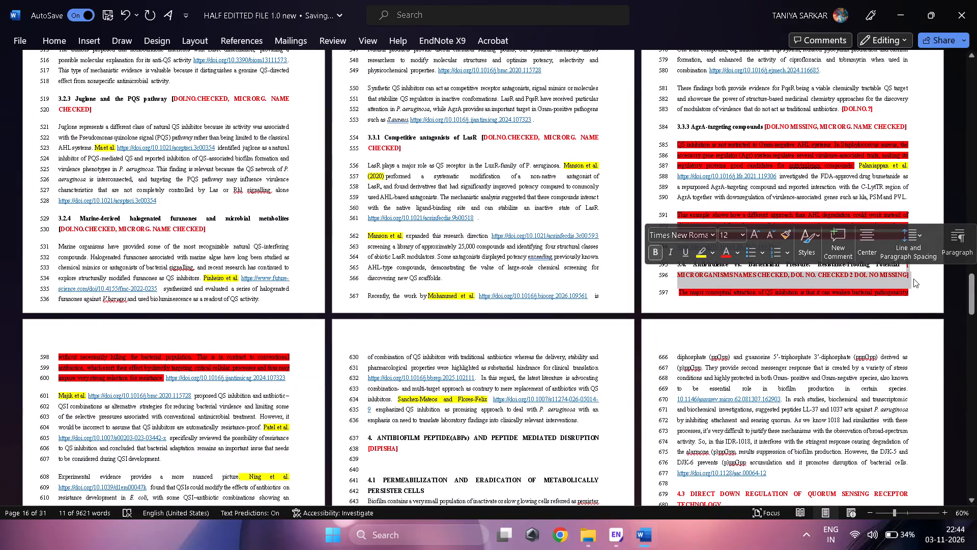
key("BackSpace")
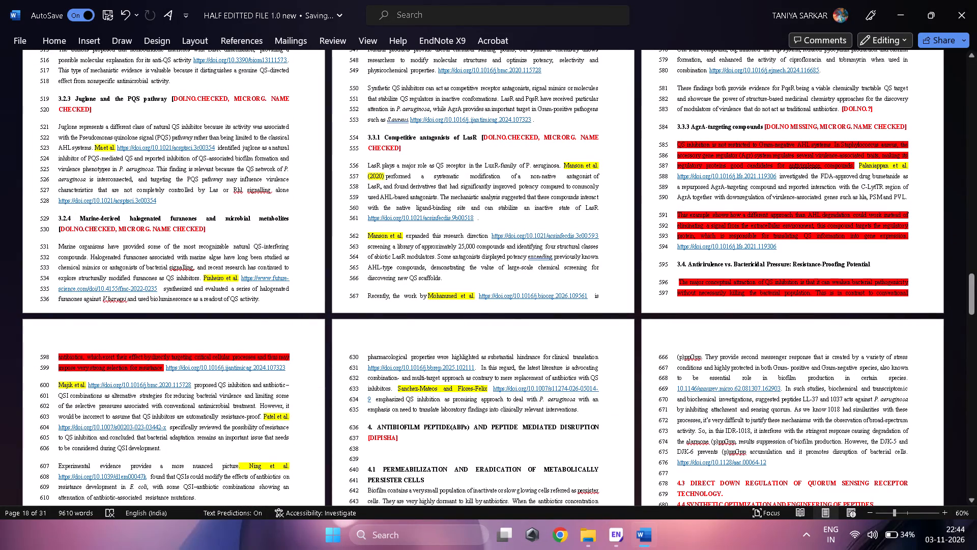
Delete the red microorganism-name and DOI check note from the section 4.2 Degradation and Suppression of the Stringent Response Alarmones heading.
left_click_drag(973, 289, 976, 315)
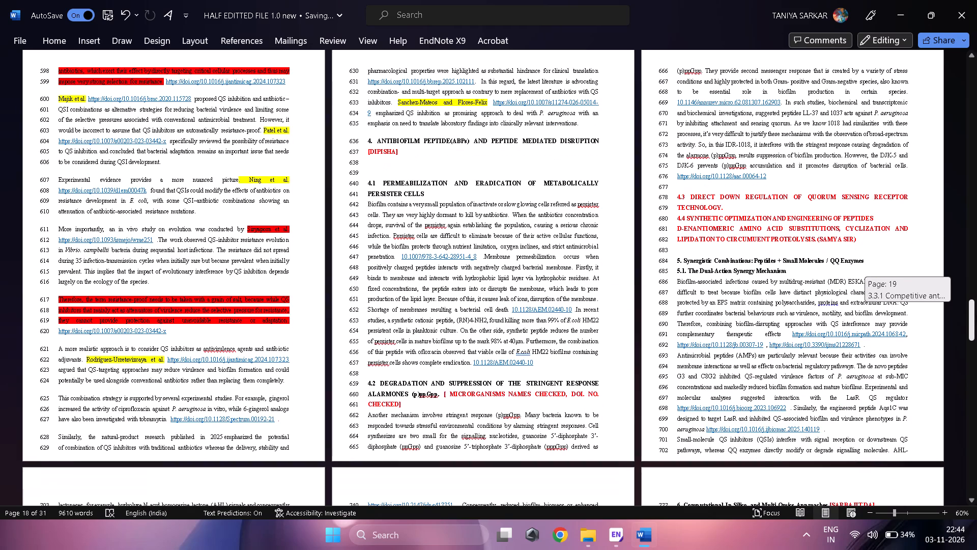
left_click_drag(976, 315, 976, 317)
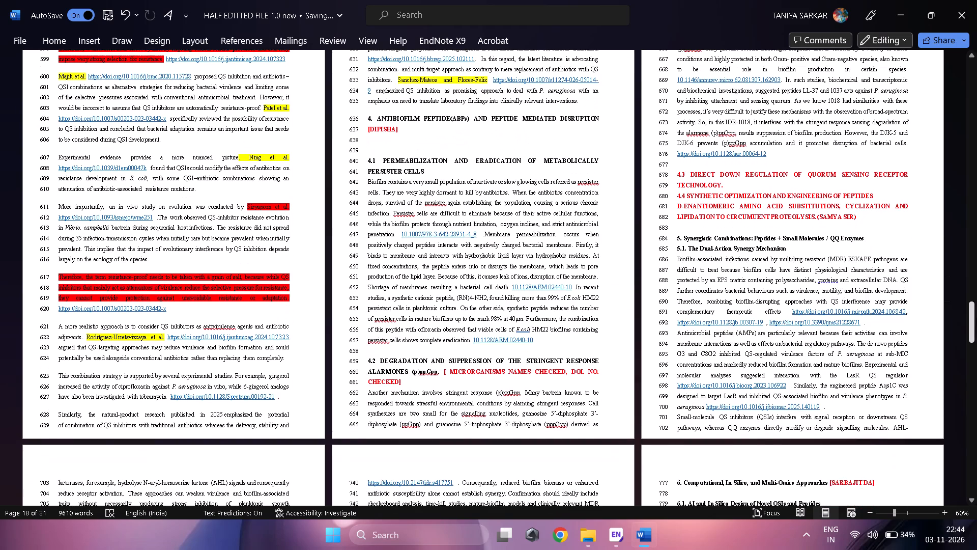
left_click_drag(441, 371, 446, 376)
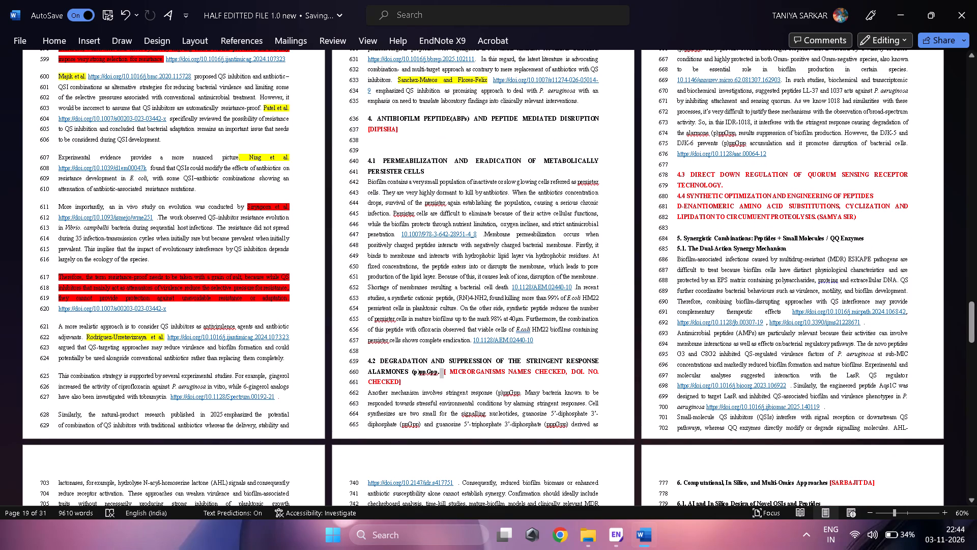
left_click_drag(446, 376, 448, 377)
left_click(451, 382)
left_click_drag(445, 371, 465, 387)
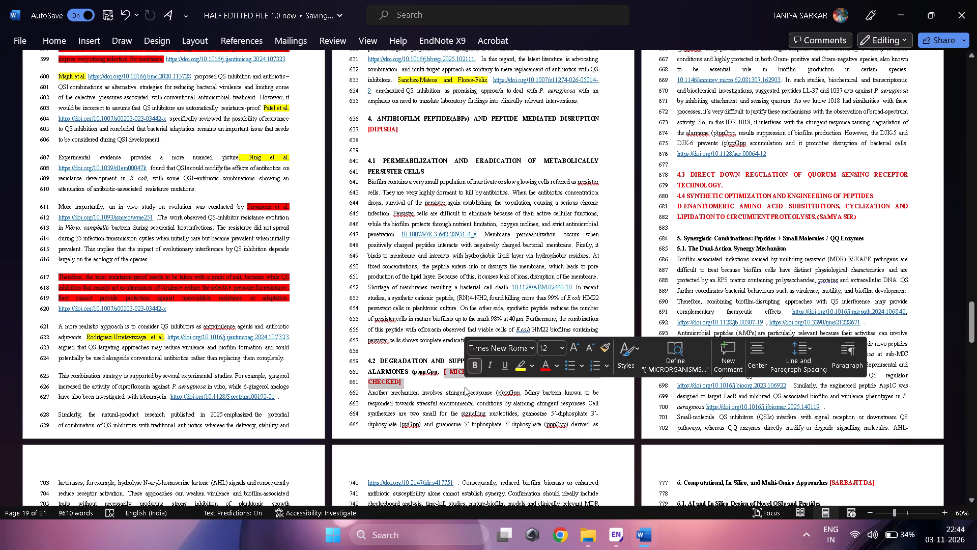
key("BackSpace")
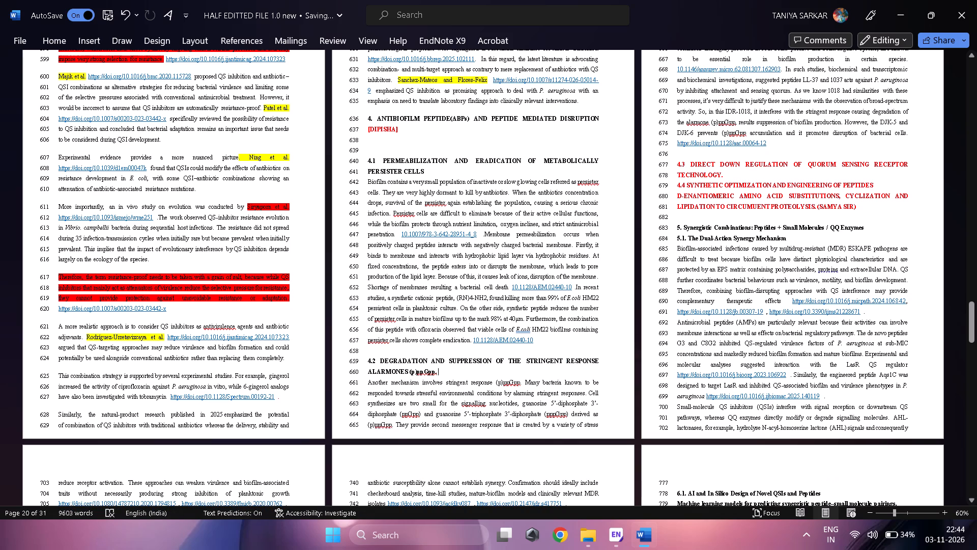
Delete the red DOI query note at the end of the last paragraph of section 3.3.2 PqsR antagonists.
left_click_drag(972, 320, 975, 332)
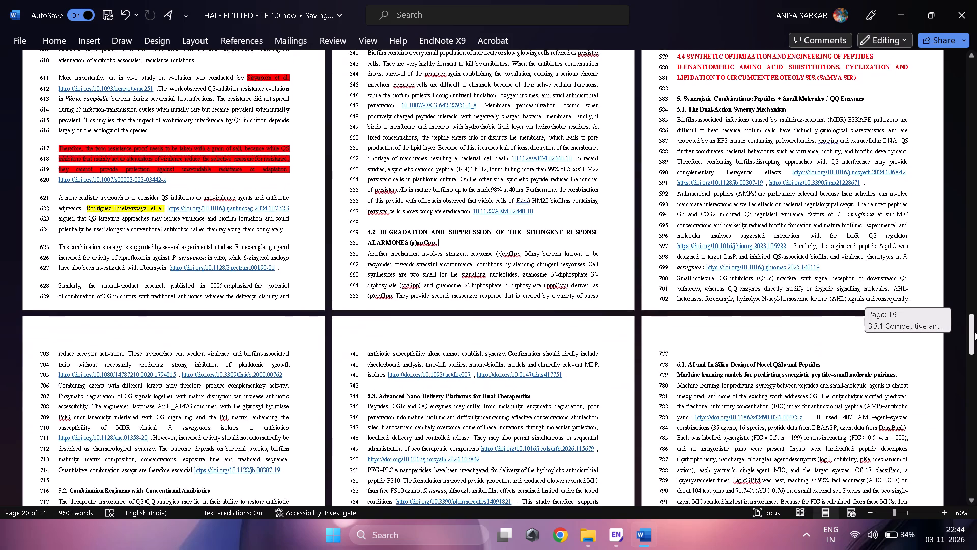
left_click_drag(975, 332, 976, 395)
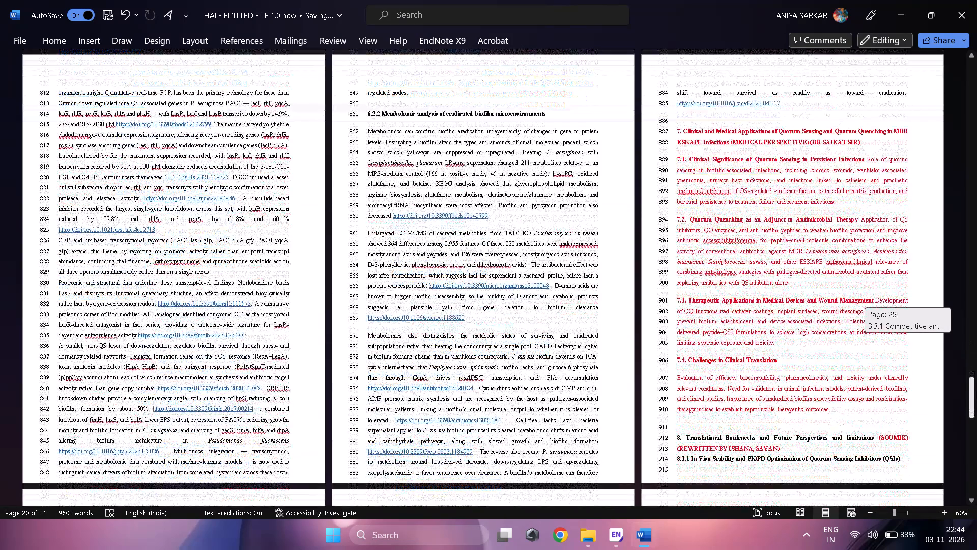
left_click_drag(976, 395, 964, 371)
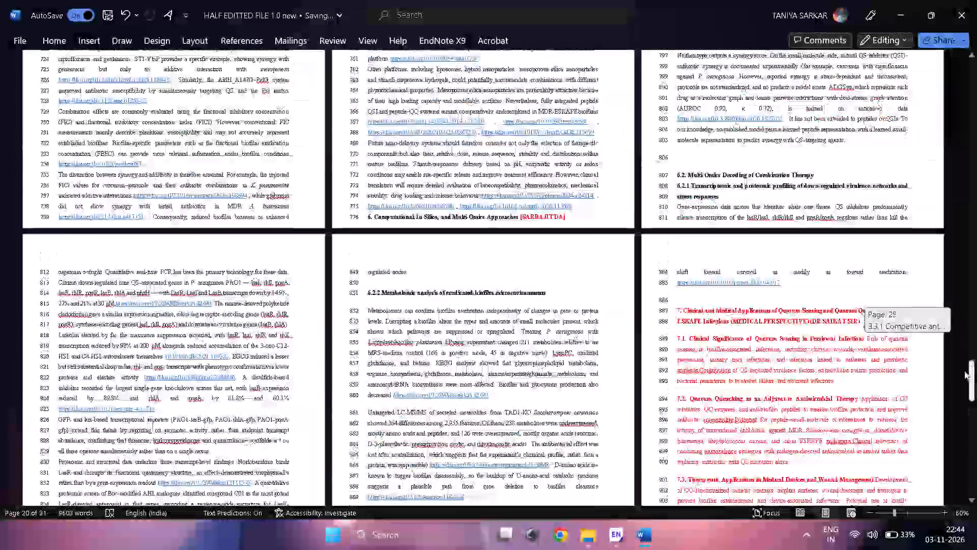
left_click_drag(964, 371, 959, 290)
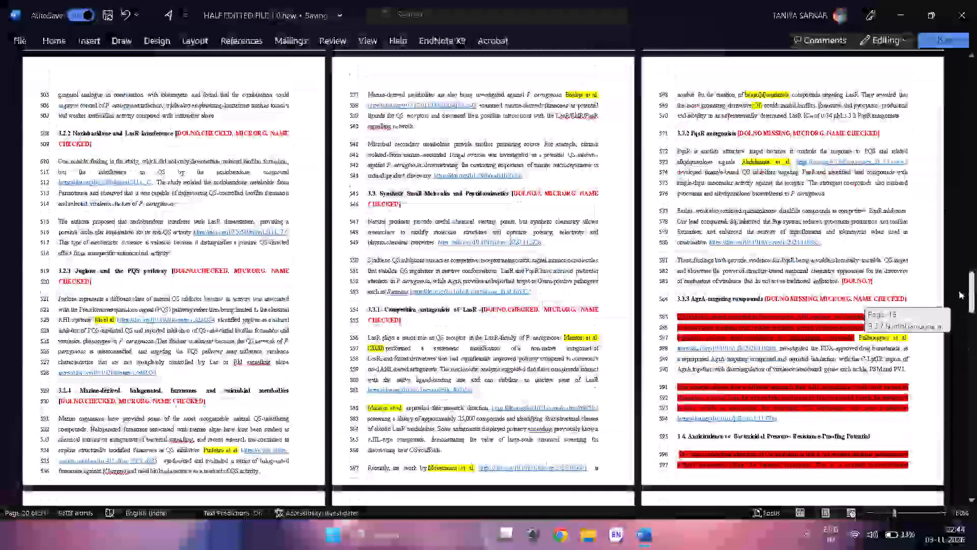
left_click_drag(959, 290, 959, 292)
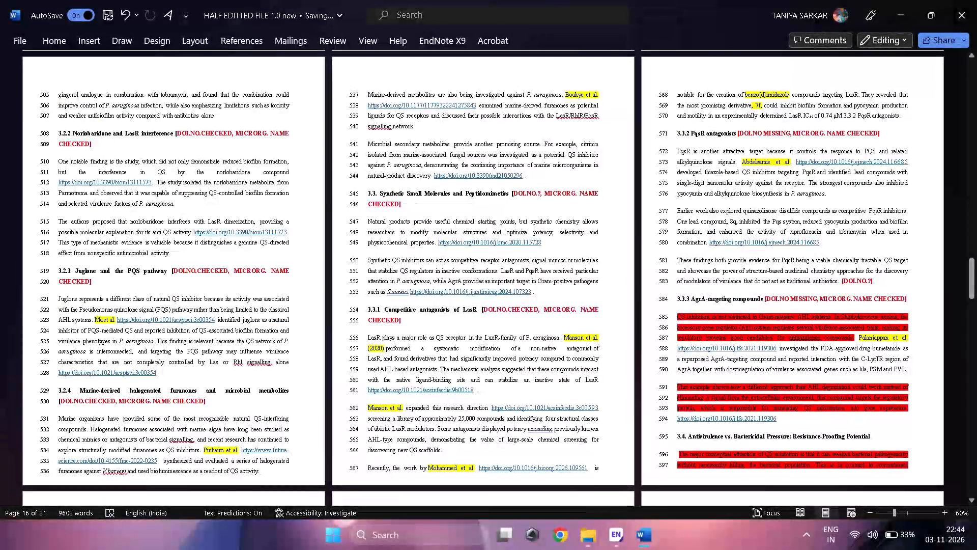
left_click_drag(841, 280, 878, 287)
key("BackSpace")
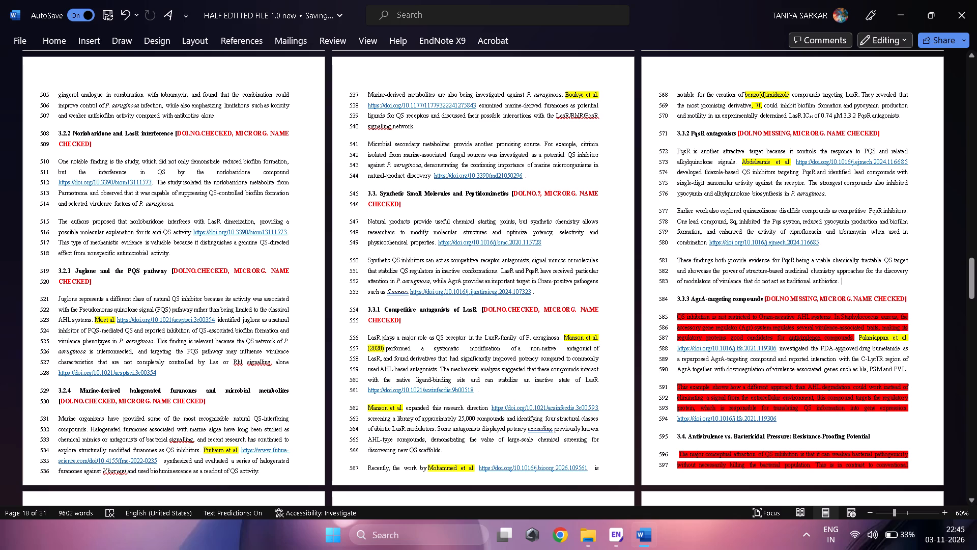
Delete the red missing-DOI and microorganism-name check note from the section 3.3.3 AgrA-targeting compounds heading.
left_click_drag(909, 297, 772, 308)
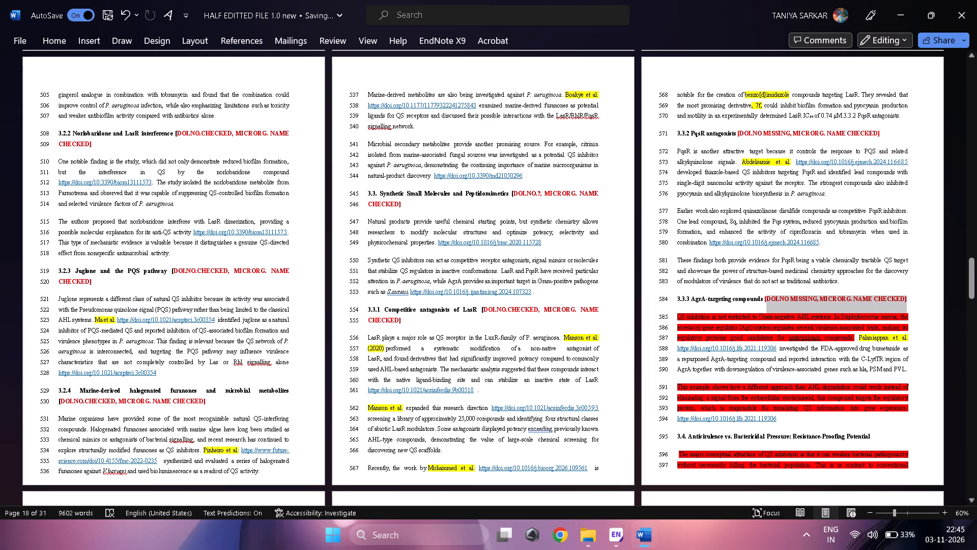
left_click_drag(772, 308, 764, 299)
key("BackSpace")
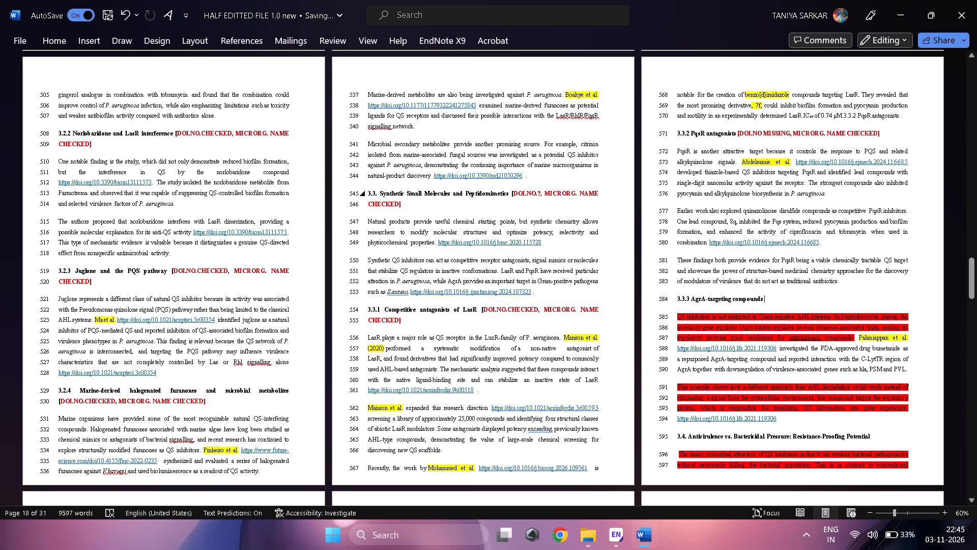
Delete the red DOI query and microorganism-name check note from the section 3.3 Synthetic Small Molecules and Peptidomimetics heading.
left_click_drag(511, 194, 523, 203)
key("BackSpace")
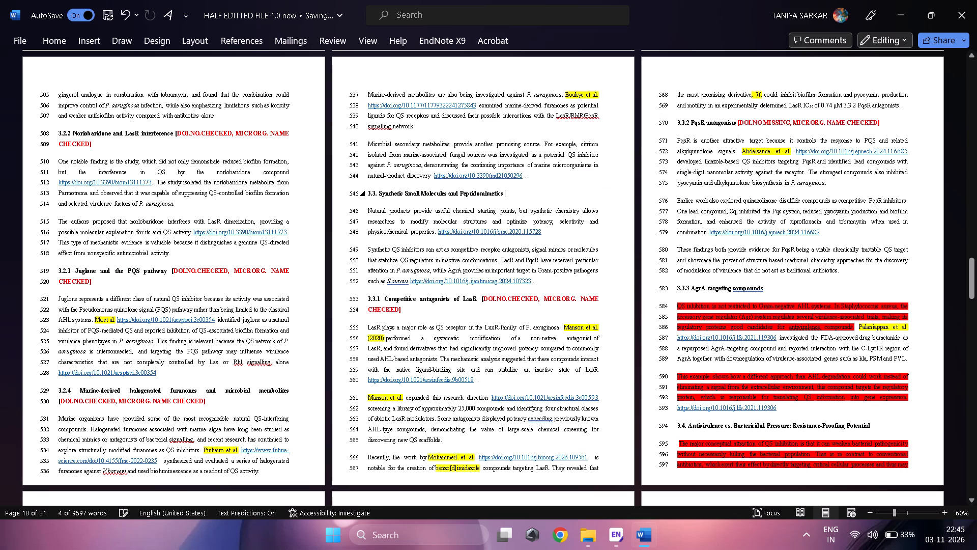
Delete the red DOI and microorganism-name check note from the section 3.3.1 Competitive antagonists of LasR heading.
left_click_drag(480, 299, 489, 309)
key("BackSpace")
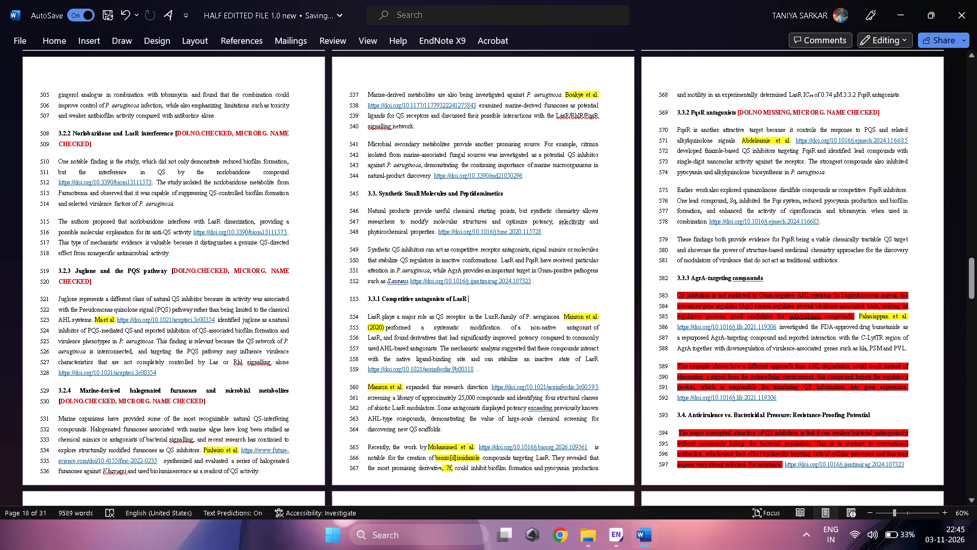
Delete the red missing-DOI and microorganism-name check note from the section 3.3.2 PqsR antagonists heading.
left_click_drag(738, 112, 900, 115)
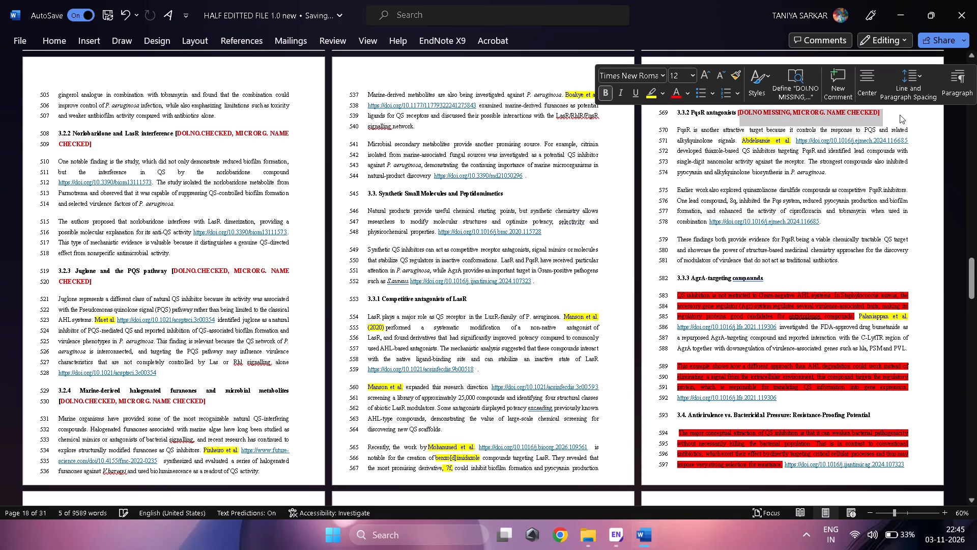
key("BackSpace")
key("BackSpace")
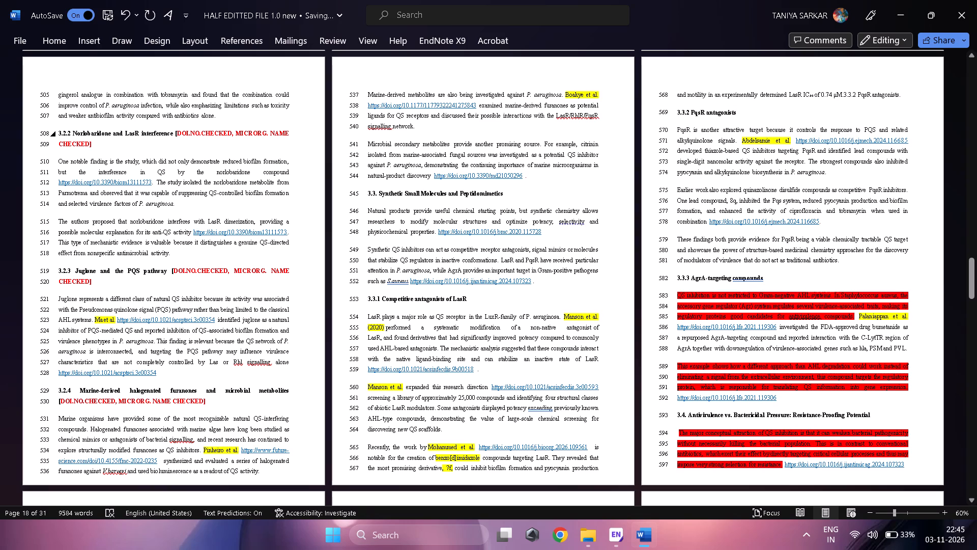
Delete the red DOI and microorganism-name check note from the section 3.2.2 Norlobaridone and LasR interference heading.
left_click_drag(174, 131, 189, 143)
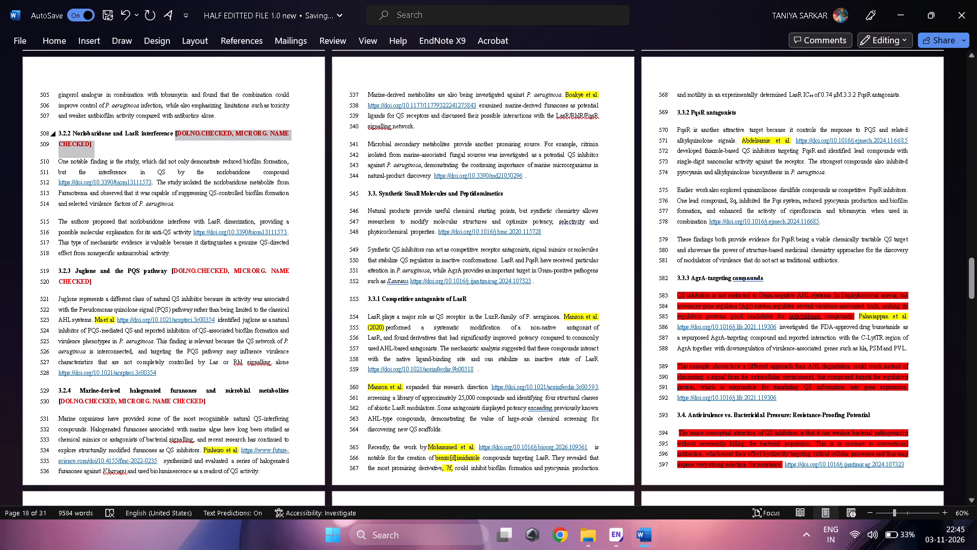
left_click_drag(189, 143, 189, 142)
key("BackSpace")
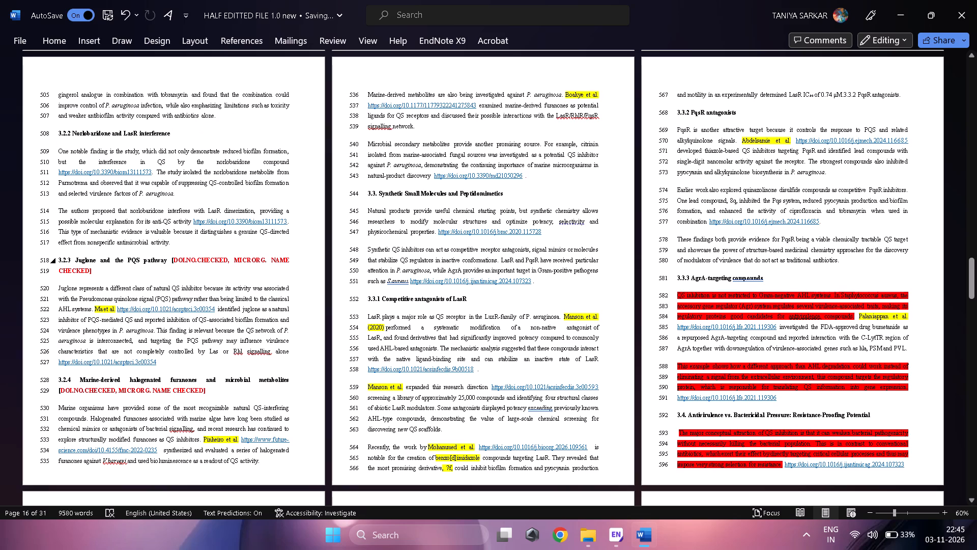
Delete the red DOI and microorganism-name check note from the section 3.2.3 Juglone and the PQS pathway heading.
left_click_drag(169, 259, 183, 270)
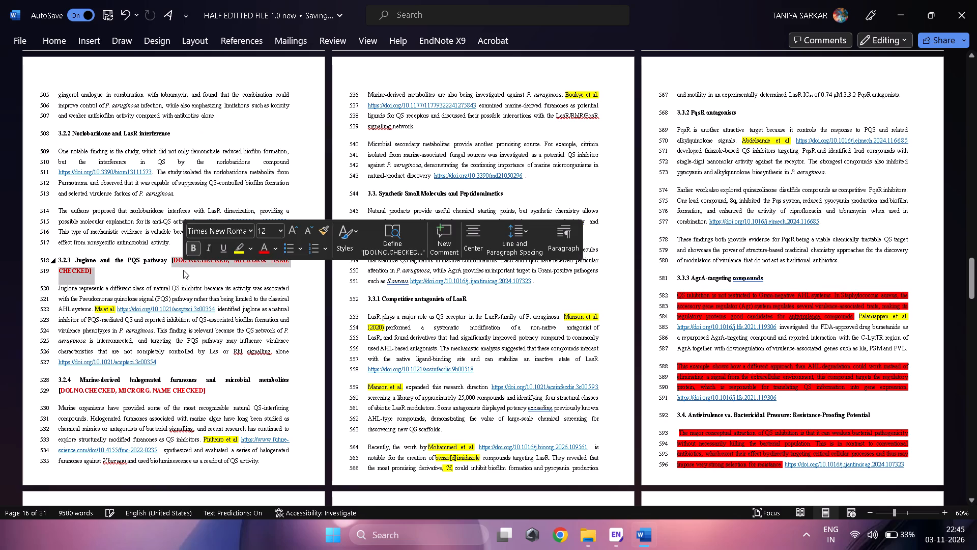
key("BackSpace")
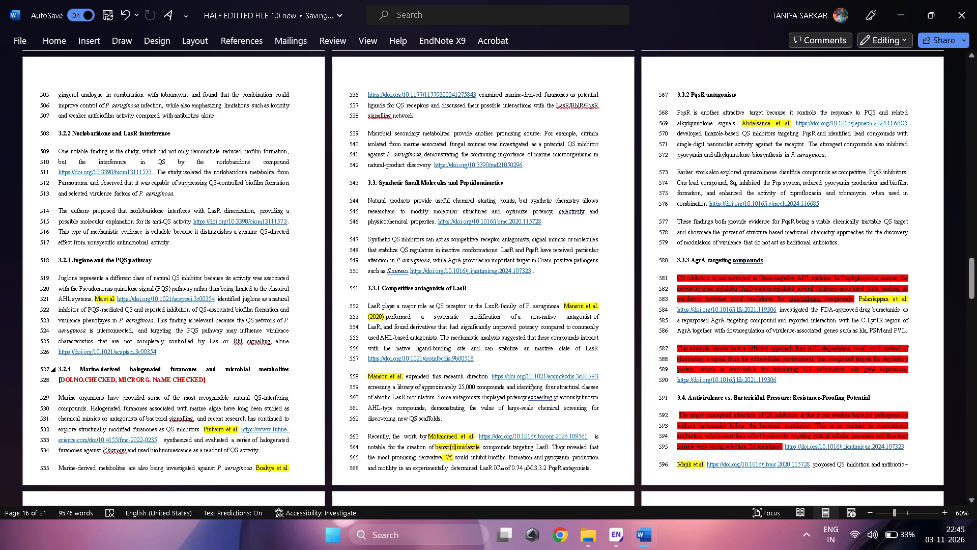
Delete the red DOI and microorganism-name check note from the section 3.2.4 Marine-derived halogenated furanones and microbial metabolites heading.
left_click_drag(58, 377, 211, 379)
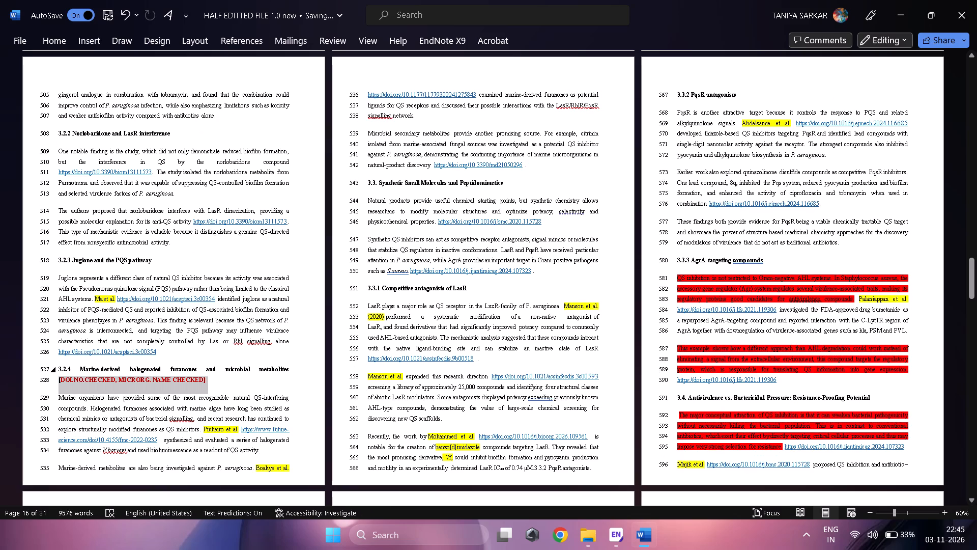
left_click_drag(211, 379, 211, 379)
key("BackSpace")
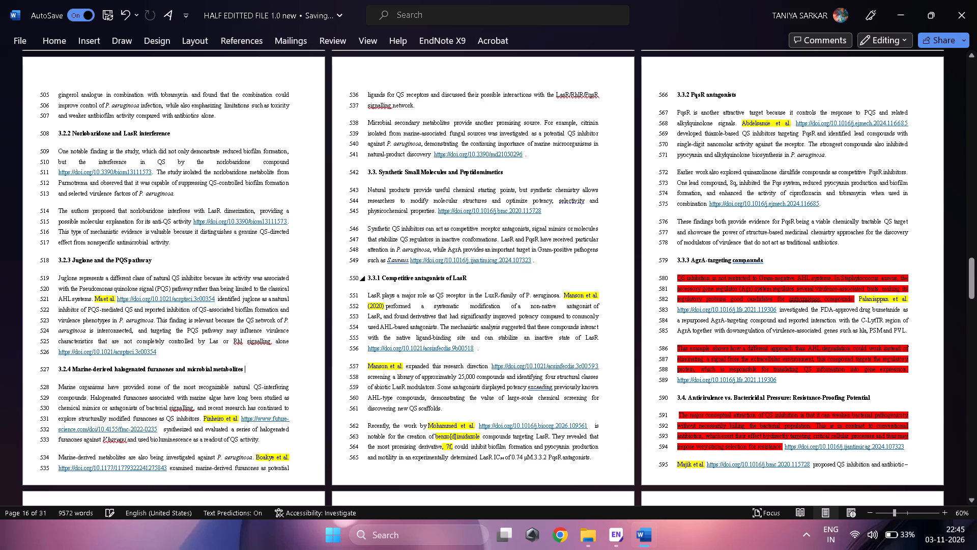
Delete the red DOI and microorganism-name check note from the section 3.2 Phytochemical and Natural Small-Molecule QSIs heading.
left_click_drag(975, 290, 976, 311)
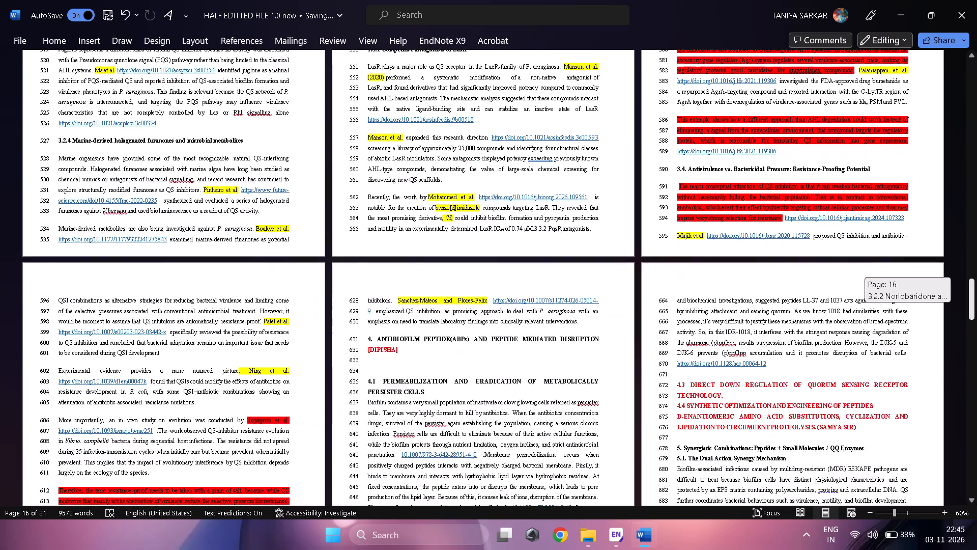
left_click_drag(976, 311, 976, 320)
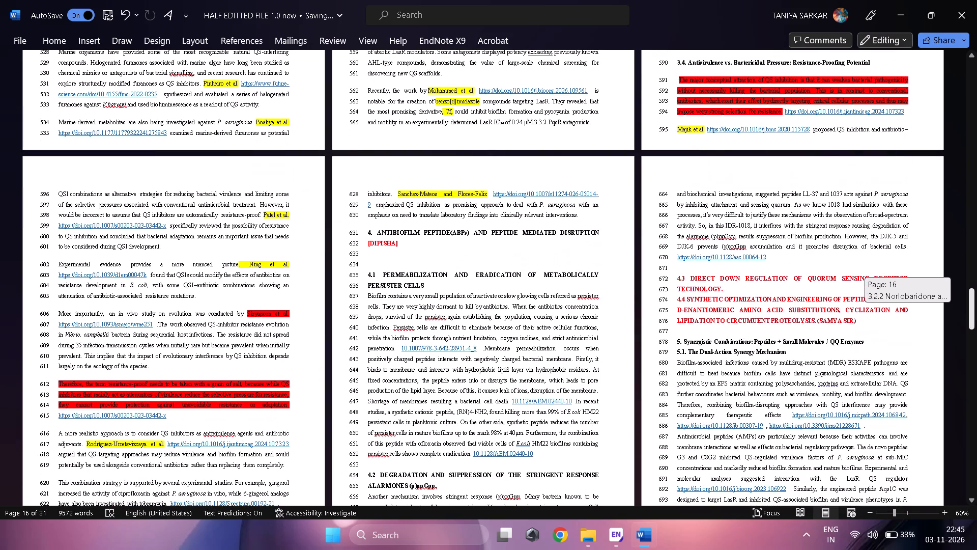
left_click_drag(976, 320, 968, 288)
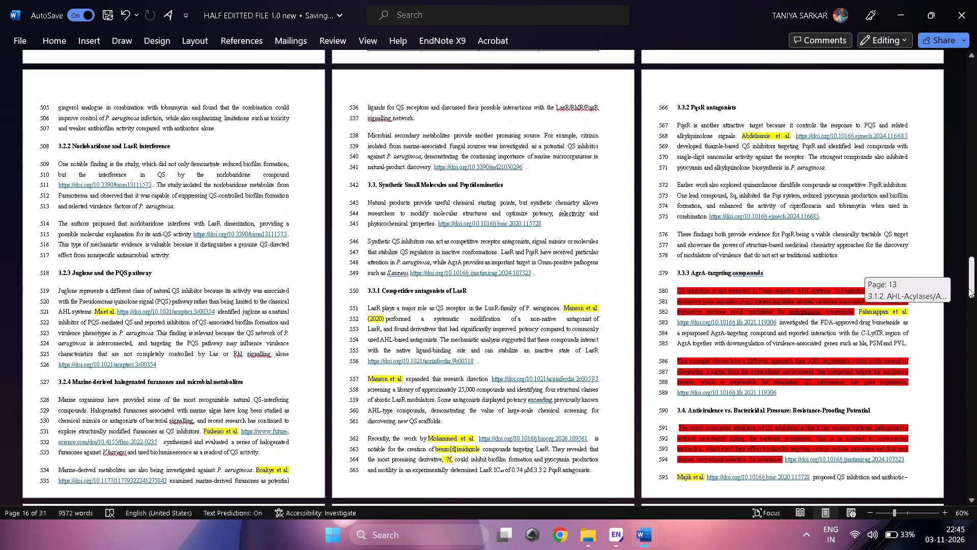
left_click_drag(968, 288, 971, 257)
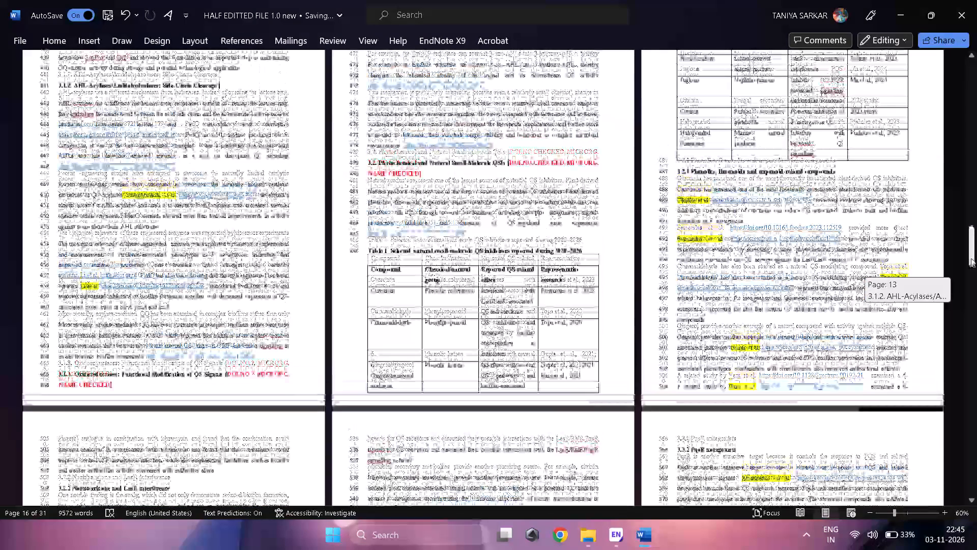
left_click_drag(971, 257, 973, 242)
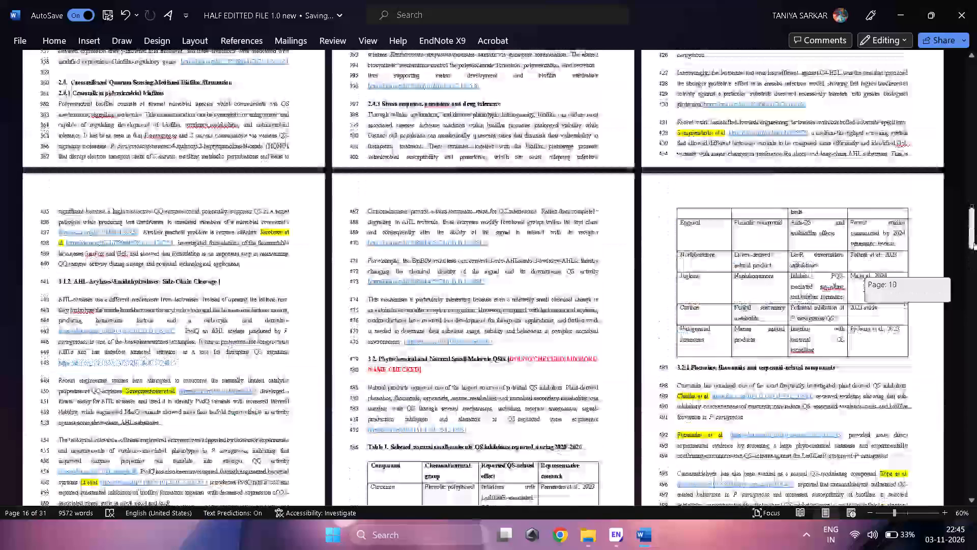
left_click_drag(973, 242, 972, 247)
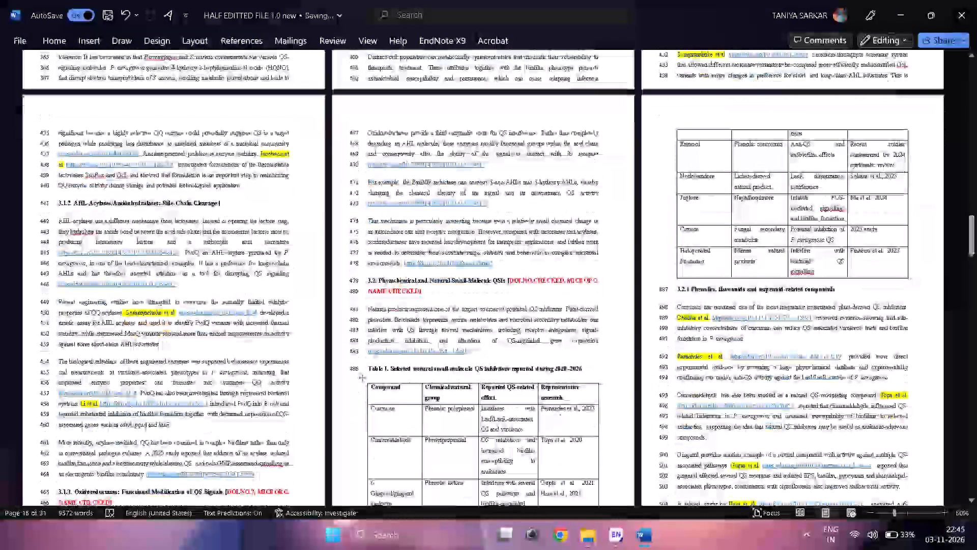
left_click_drag(508, 281, 520, 297)
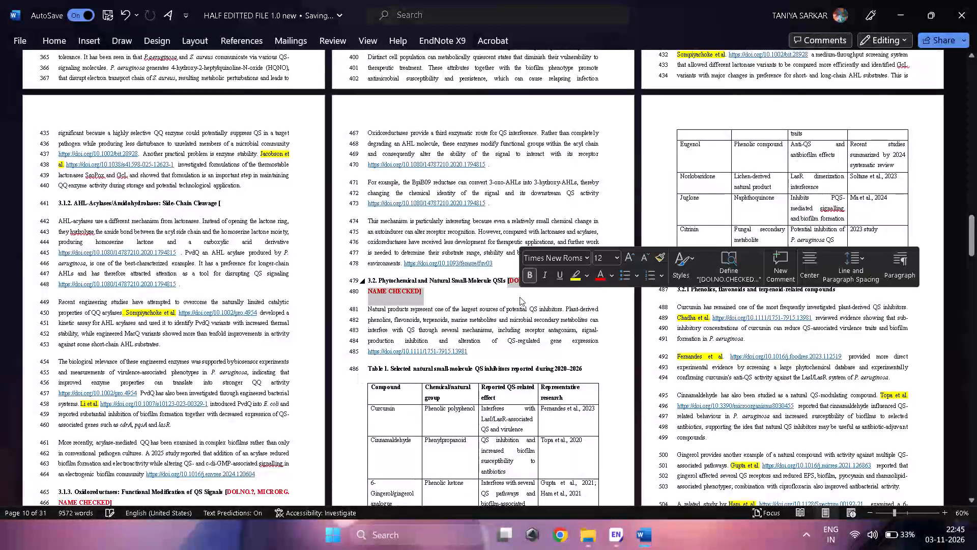
key("BackSpace")
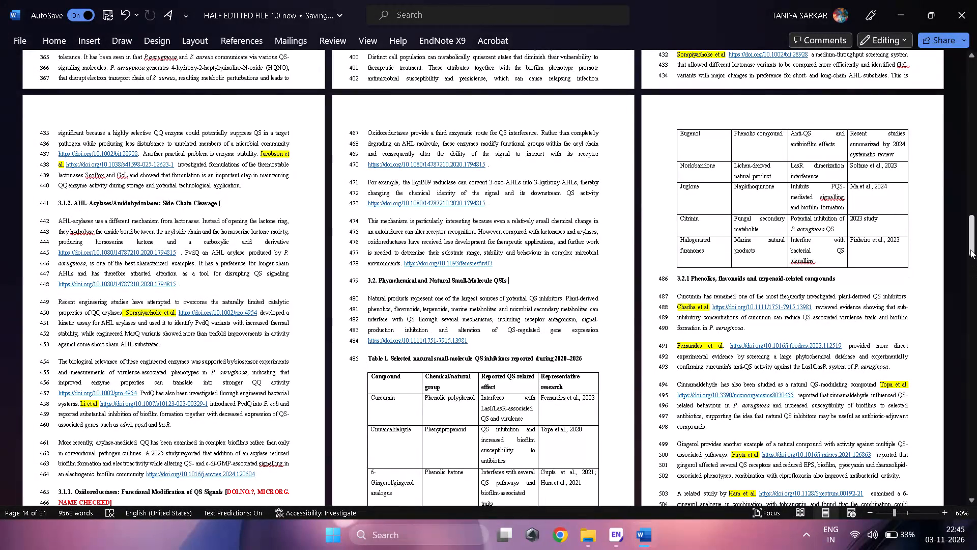
Append the contributor tag [SAYAN] to the section 3 Quorum Quenching (QQ): Enzymatic and Small-Molecule Arsenal heading.
left_click_drag(969, 247, 969, 219)
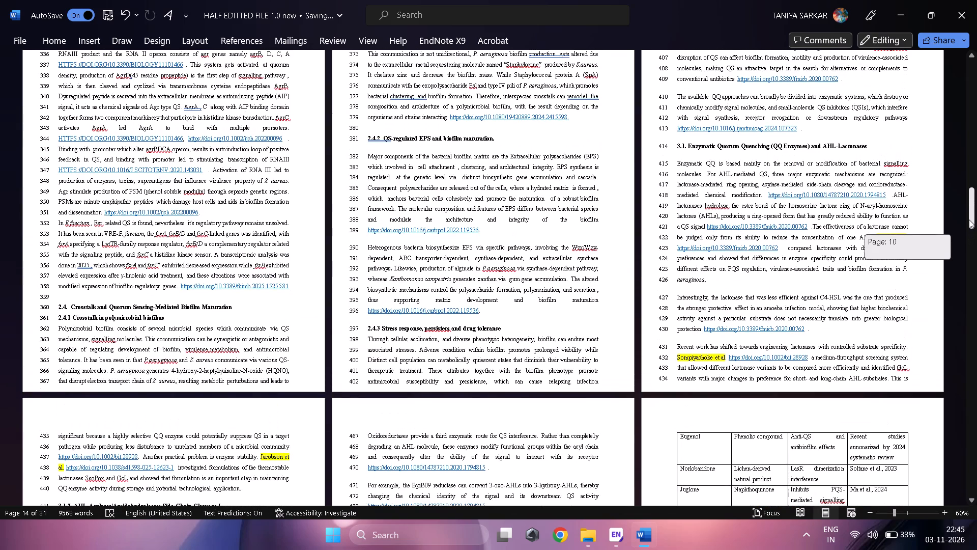
left_click_drag(969, 219, 971, 207)
left_click(898, 164)
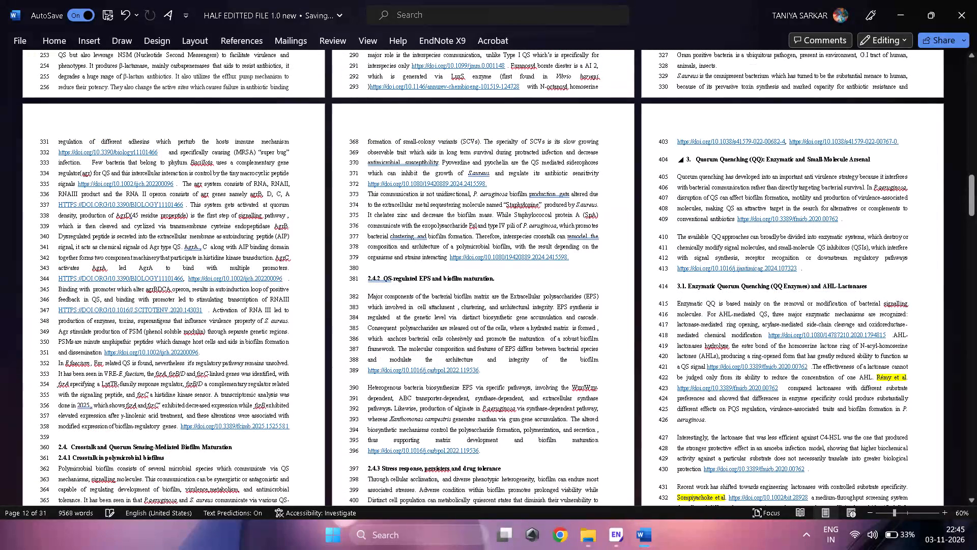
key("space")
type("saya")
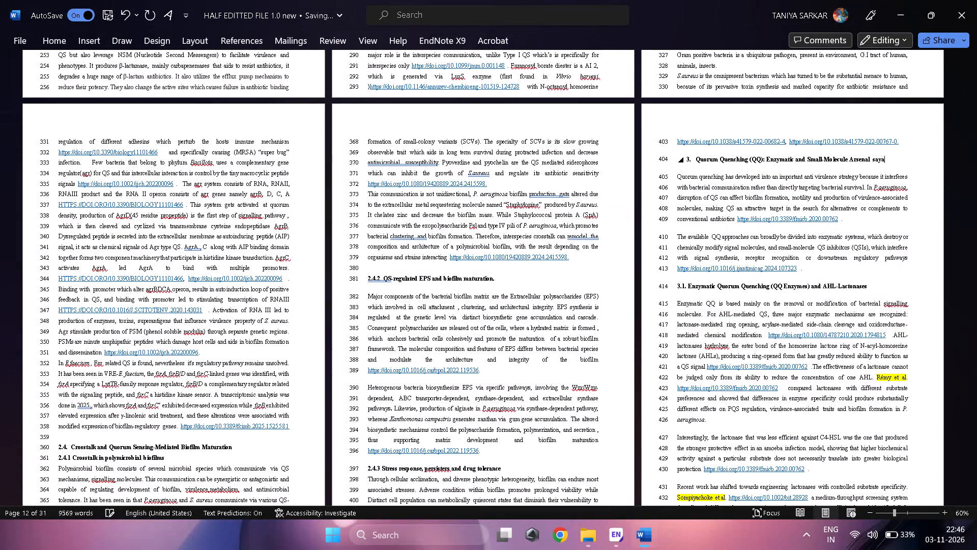
key("BackSpace")
key("BackSpace")
key("BackSpace")
key("BackSpace")
key("BackSpace")
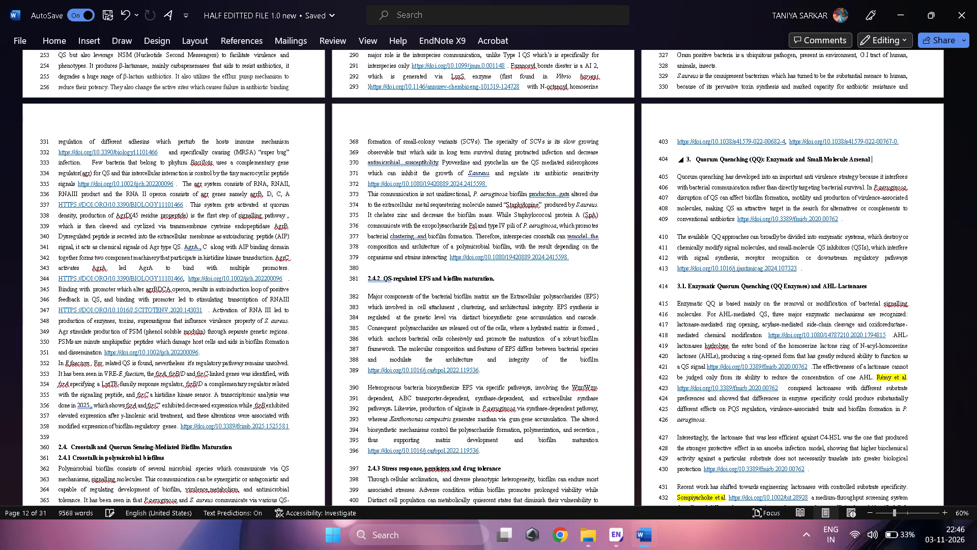
key("bracketleft")
type("SAYAN")
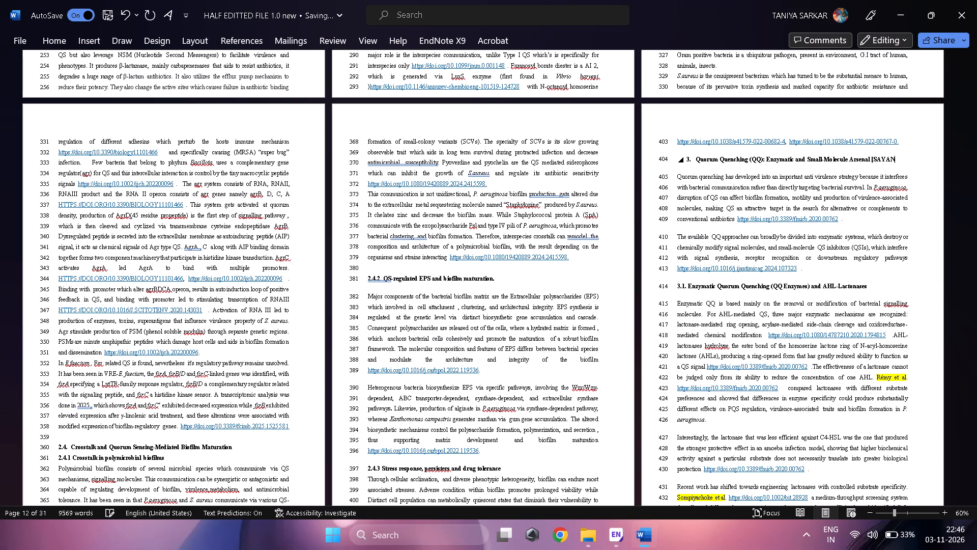
key("bracketright")
Append the contributor tag [ISHANA] to the section 5 Synergistic Combinations: Peptides + Small Molecules / QQ Enzymes heading.
left_click_drag(973, 200, 975, 157)
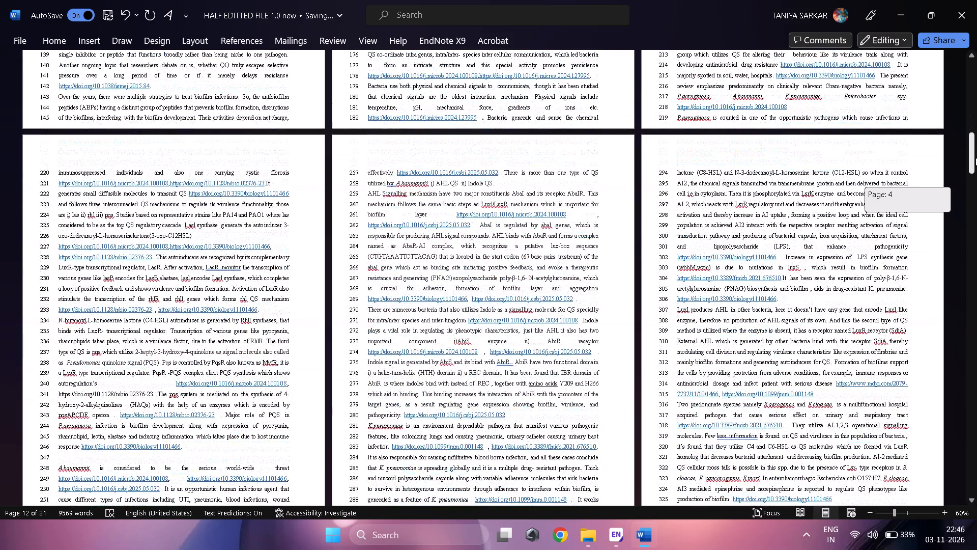
left_click_drag(975, 157, 976, 112)
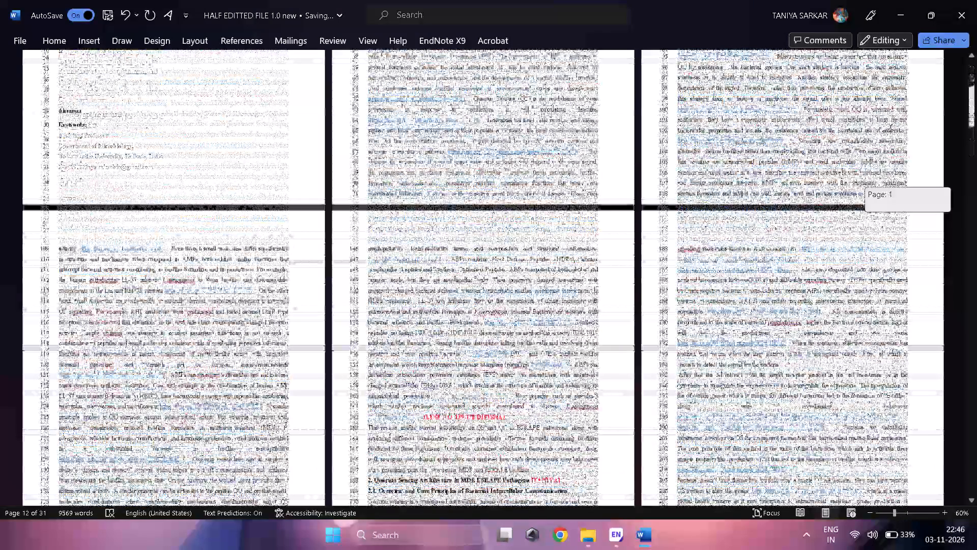
left_click_drag(976, 112, 976, 114)
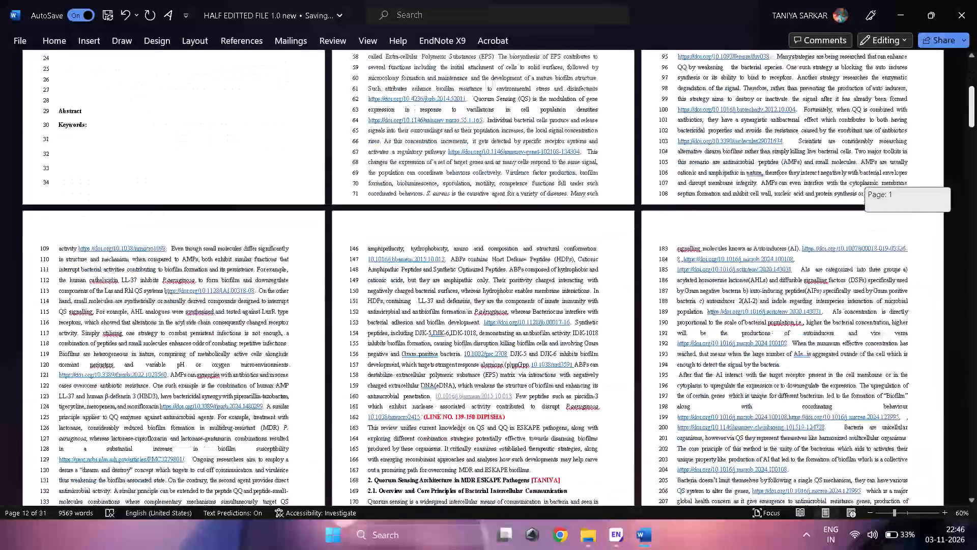
left_click_drag(976, 114, 972, 130)
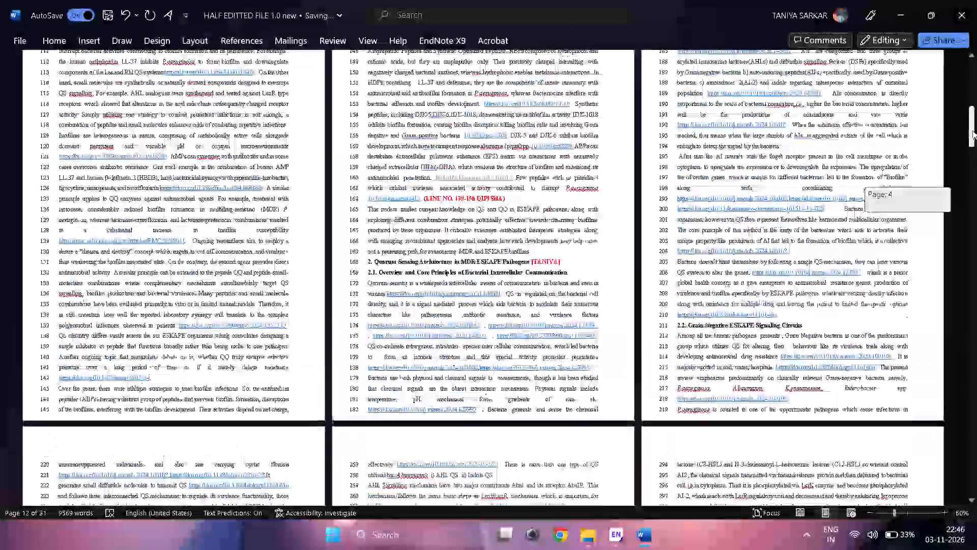
left_click_drag(972, 130, 976, 171)
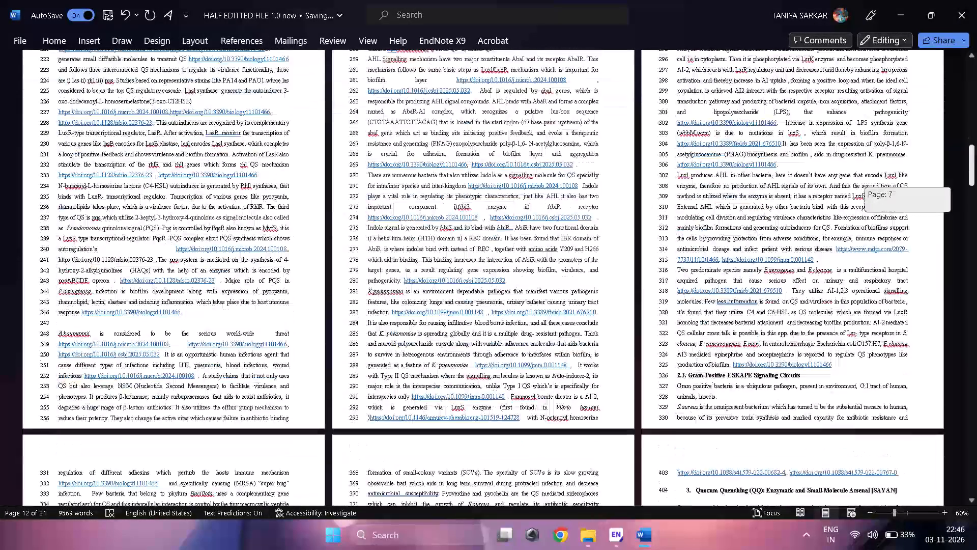
left_click_drag(976, 171, 976, 191)
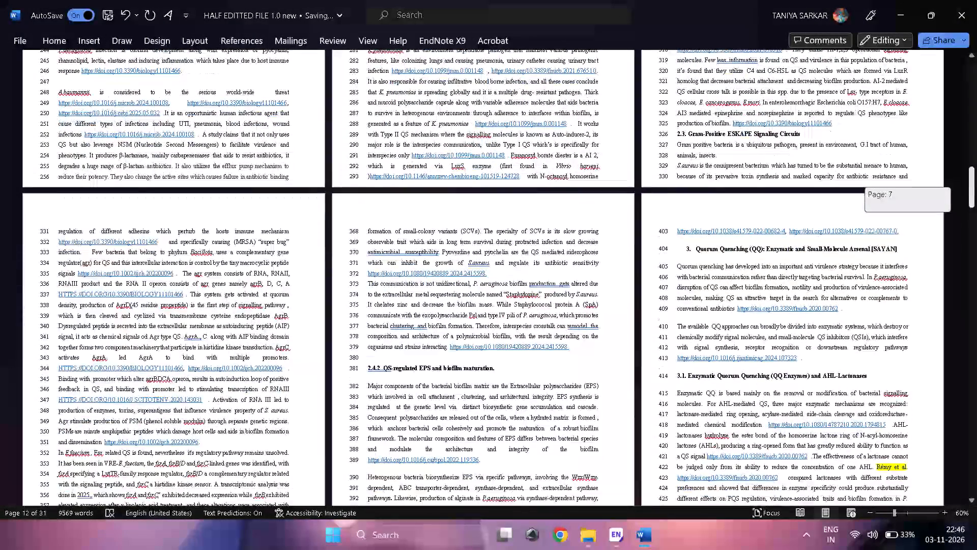
left_click_drag(976, 191, 976, 236)
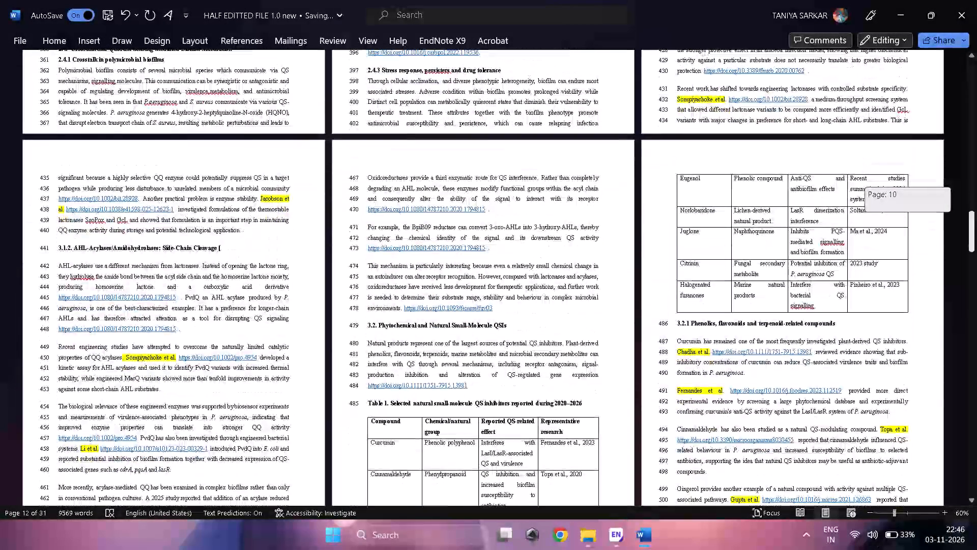
left_click_drag(976, 236, 976, 238)
left_click_drag(972, 225, 976, 250)
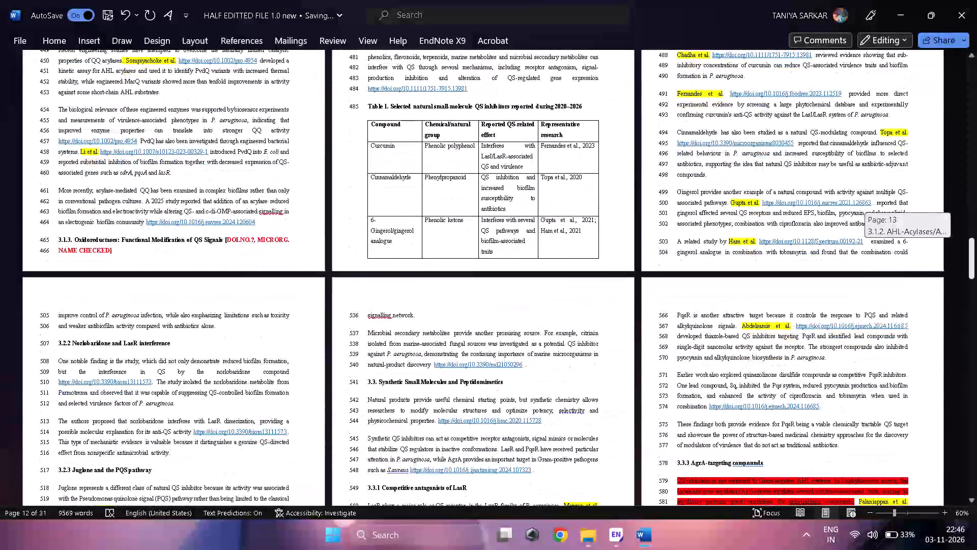
left_click_drag(976, 250, 976, 263)
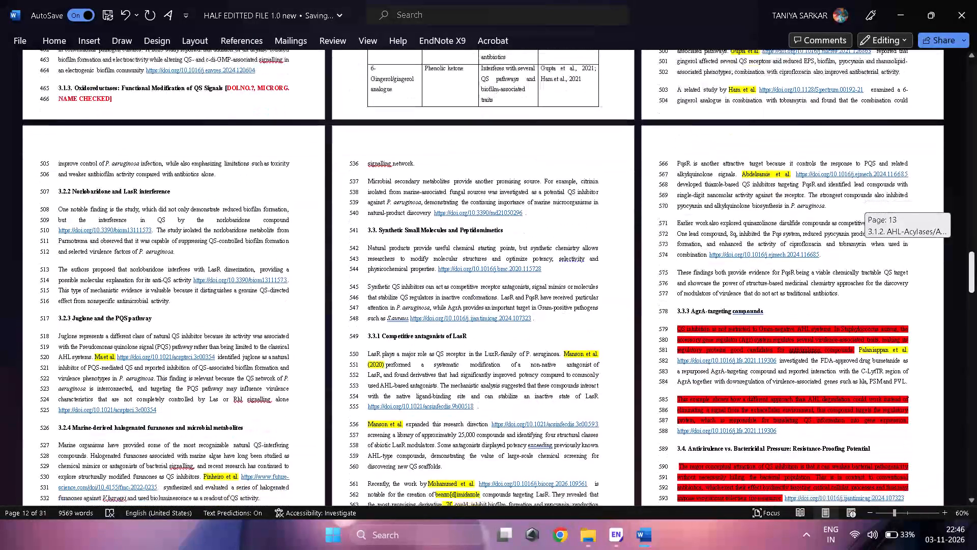
left_click_drag(976, 263, 976, 294)
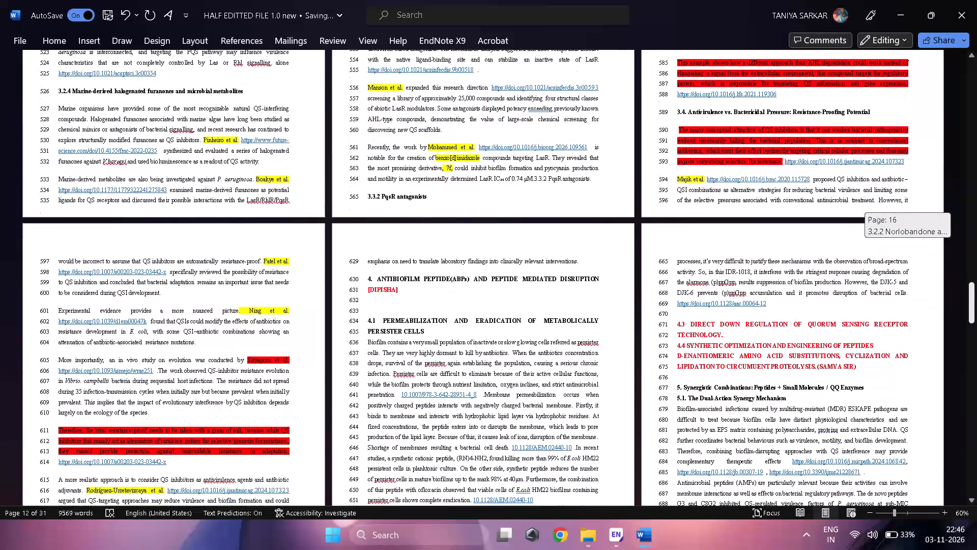
left_click_drag(976, 294, 976, 307)
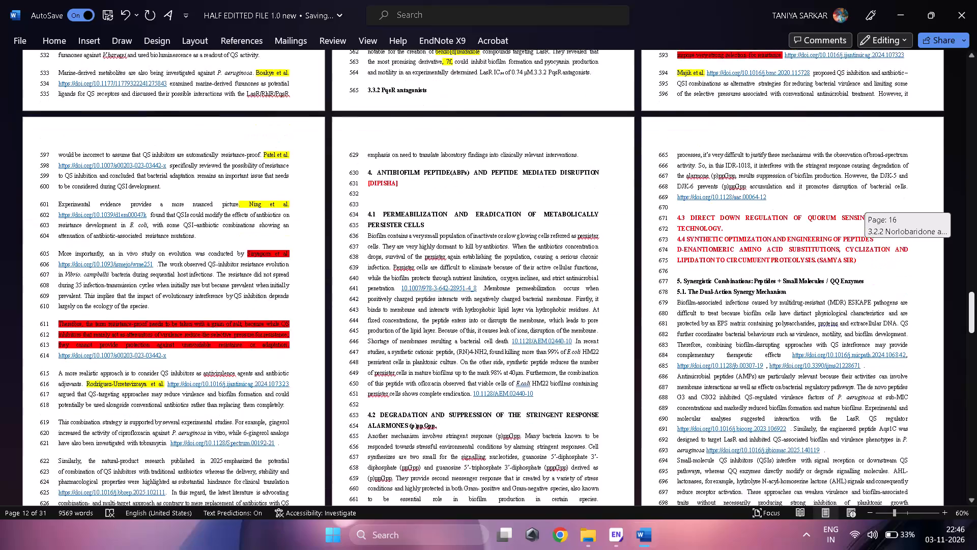
left_click_drag(976, 307, 976, 314)
left_click(897, 168)
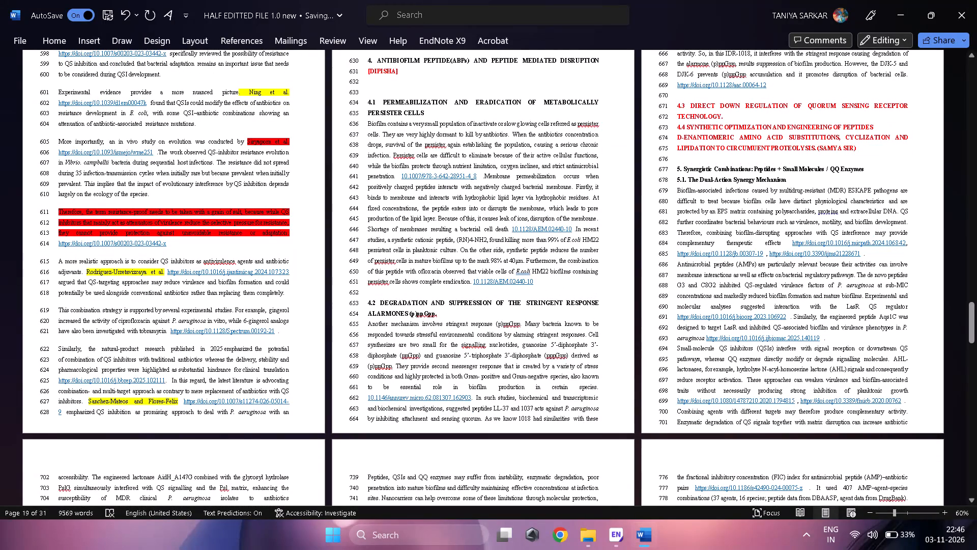
key("space")
key("bracketleft")
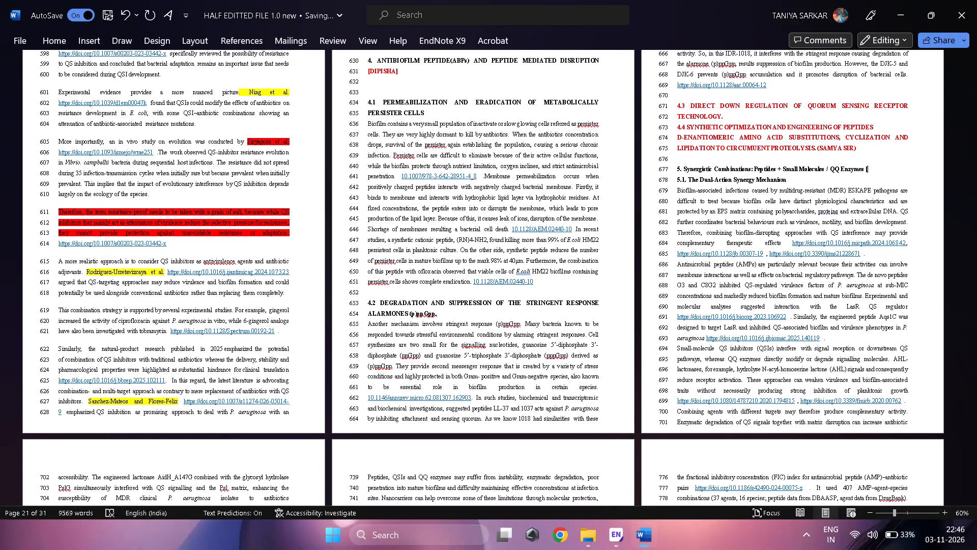
type("ISHANA")
key("bracketright")
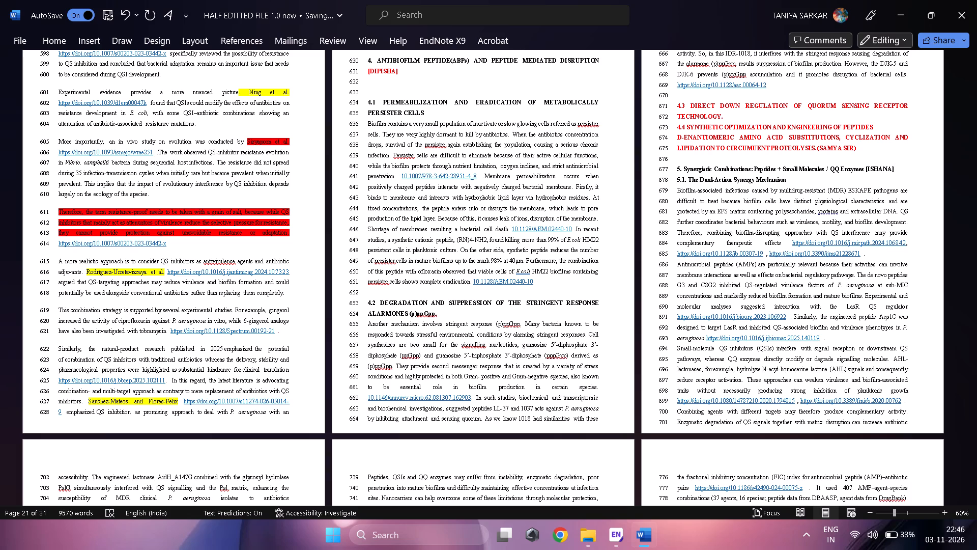
Check the headings from section 6 to the manuscript's end for contributor tags, and return to the title page.
left_click_drag(973, 331, 976, 378)
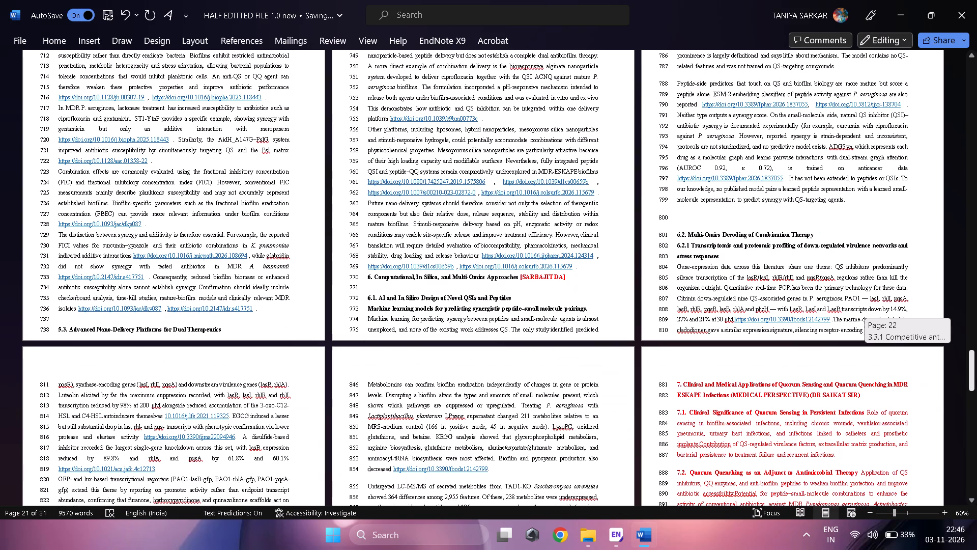
left_click_drag(976, 378, 975, 378)
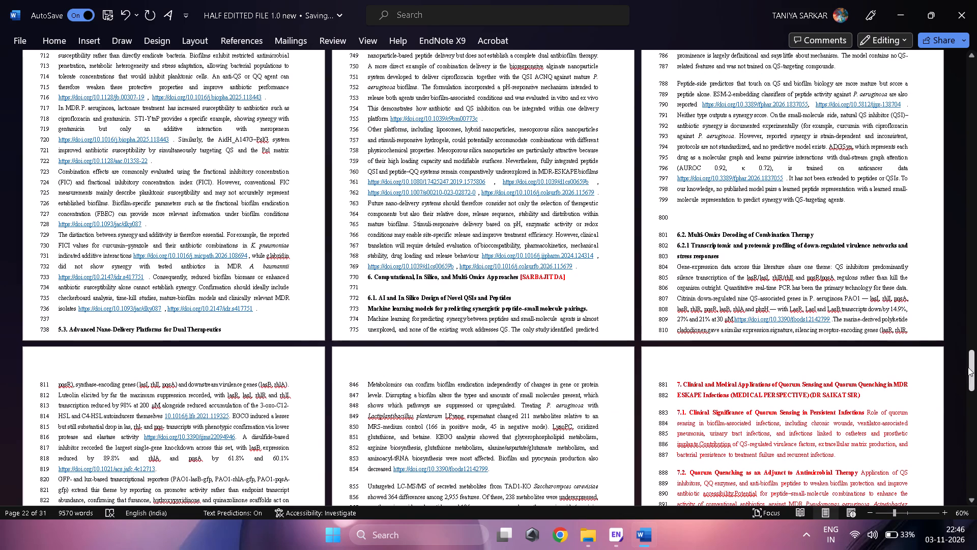
left_click_drag(973, 371, 976, 415)
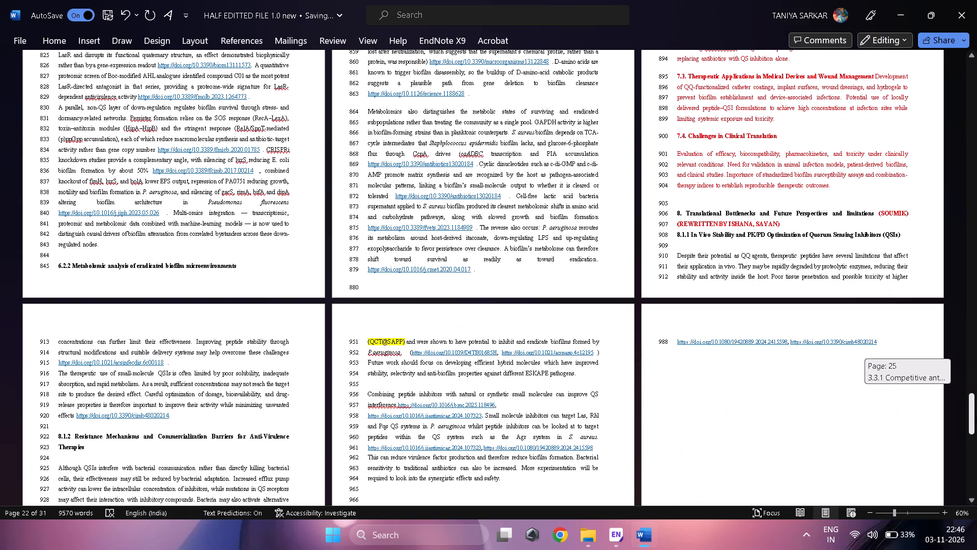
left_click_drag(976, 415, 976, 435)
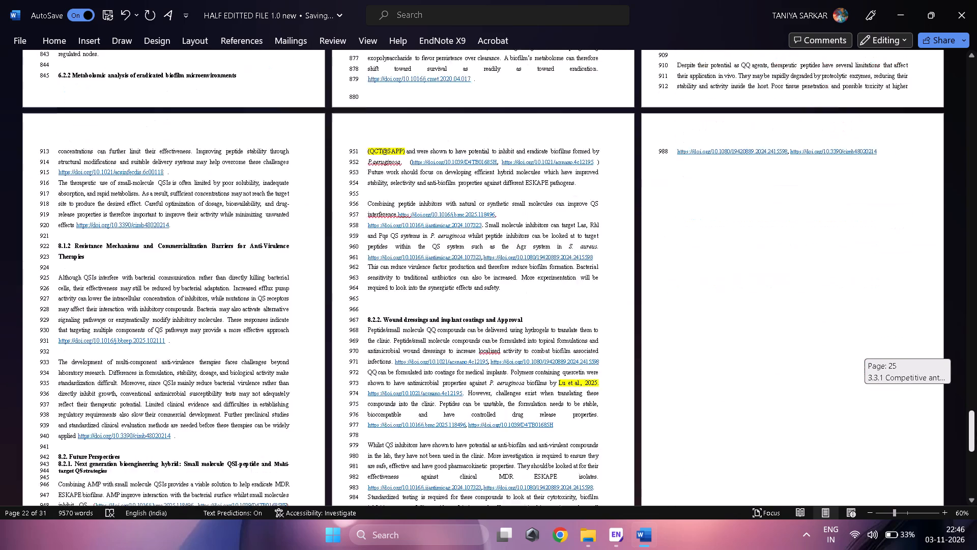
left_click_drag(976, 435, 970, 297)
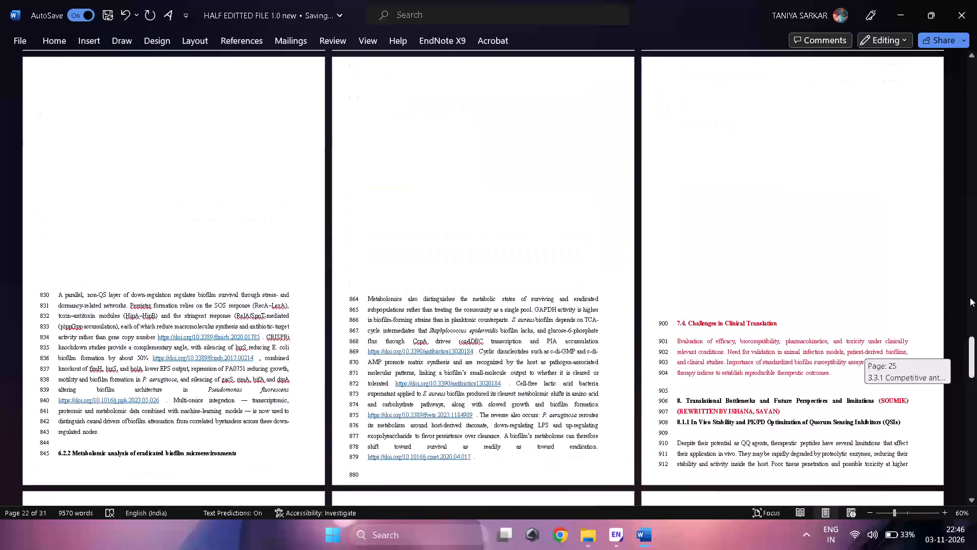
left_click_drag(970, 297, 956, 43)
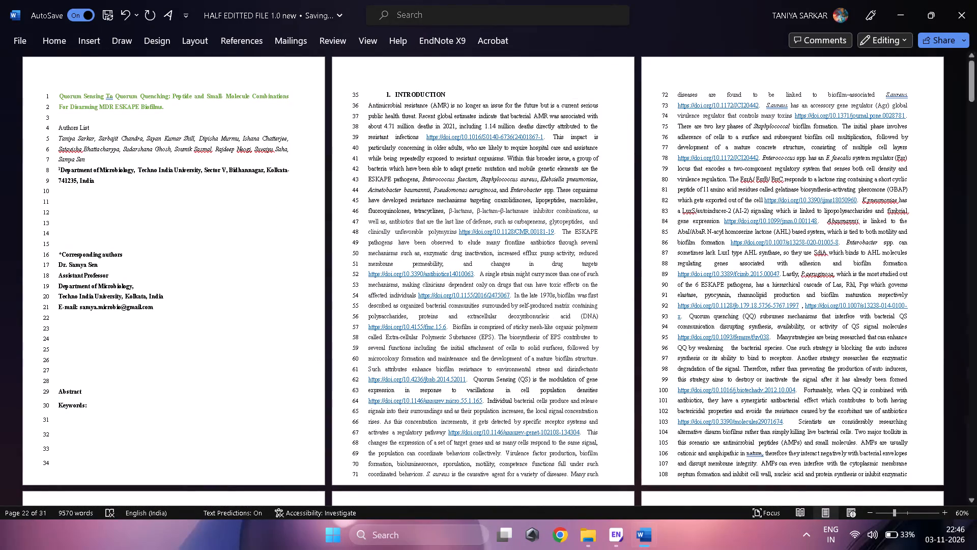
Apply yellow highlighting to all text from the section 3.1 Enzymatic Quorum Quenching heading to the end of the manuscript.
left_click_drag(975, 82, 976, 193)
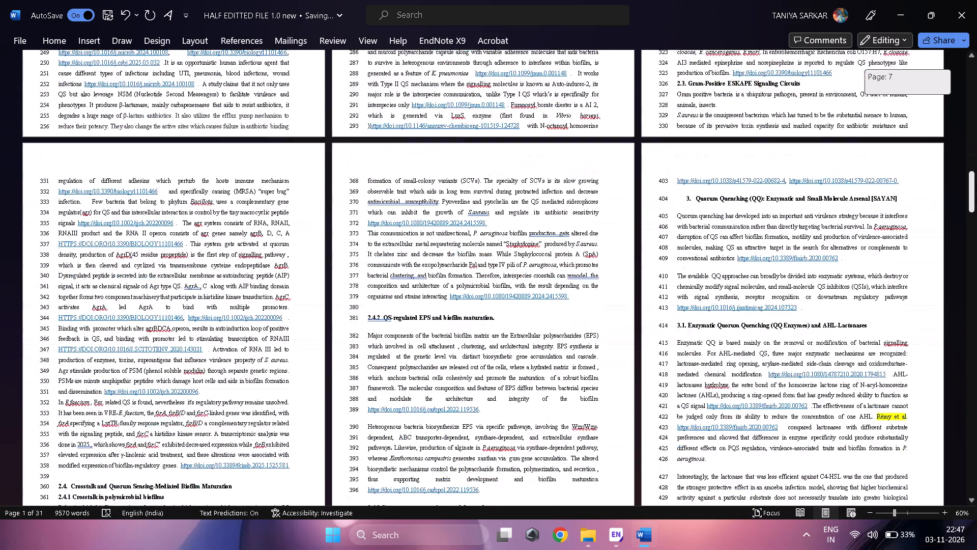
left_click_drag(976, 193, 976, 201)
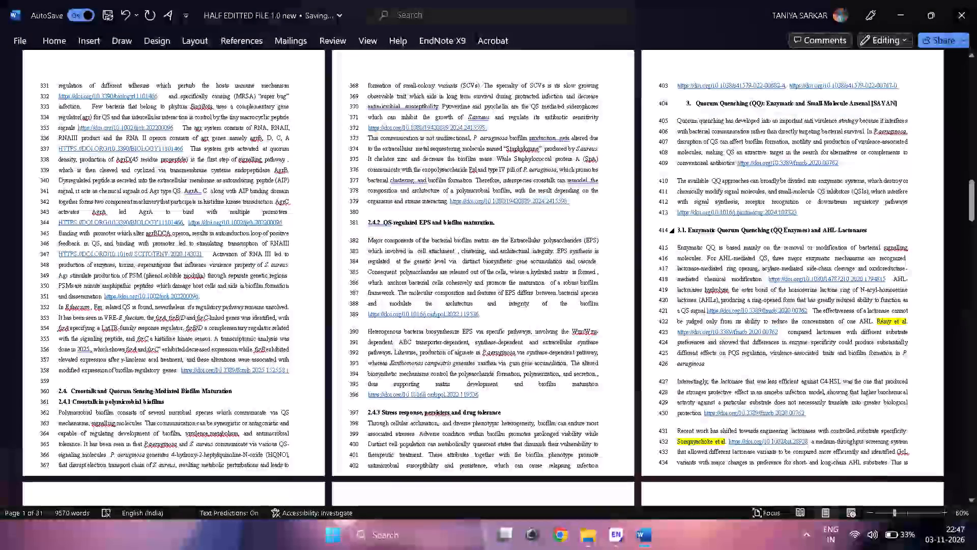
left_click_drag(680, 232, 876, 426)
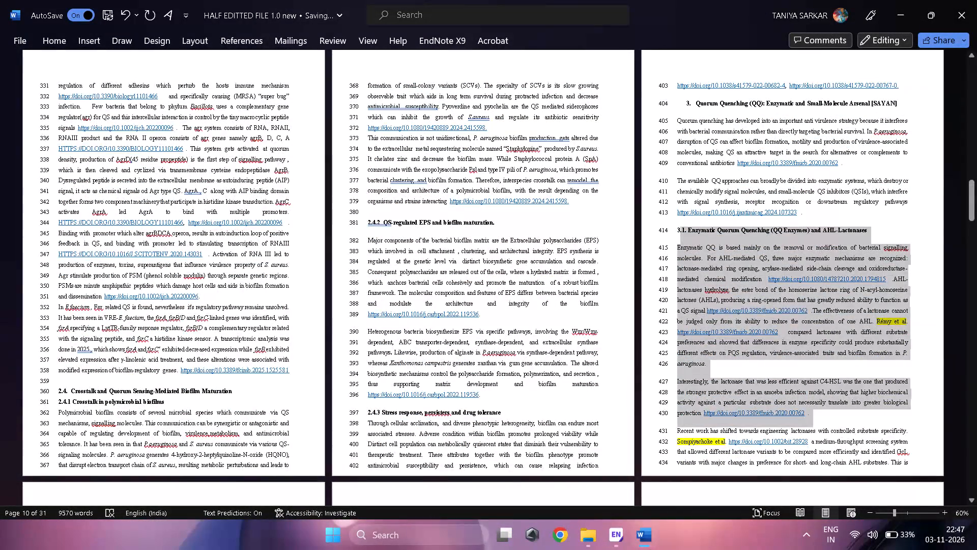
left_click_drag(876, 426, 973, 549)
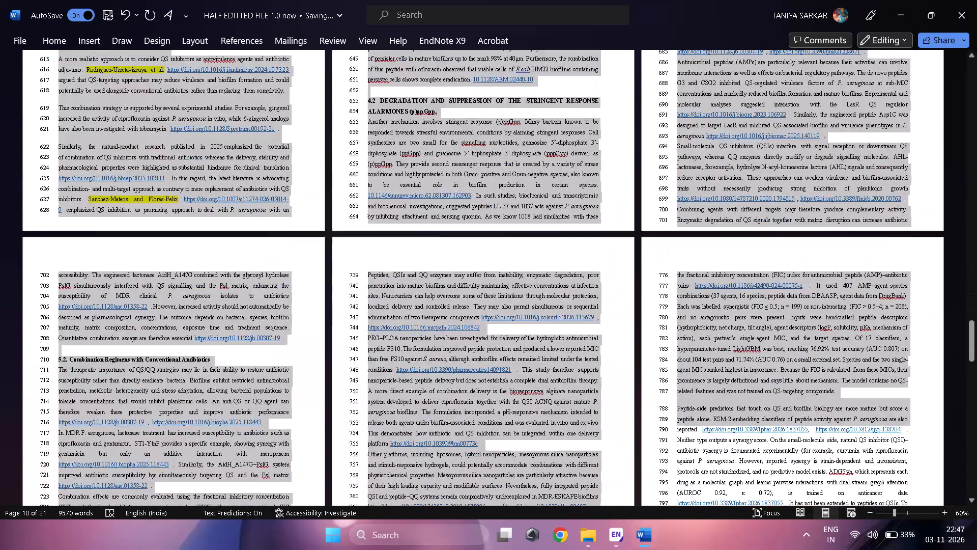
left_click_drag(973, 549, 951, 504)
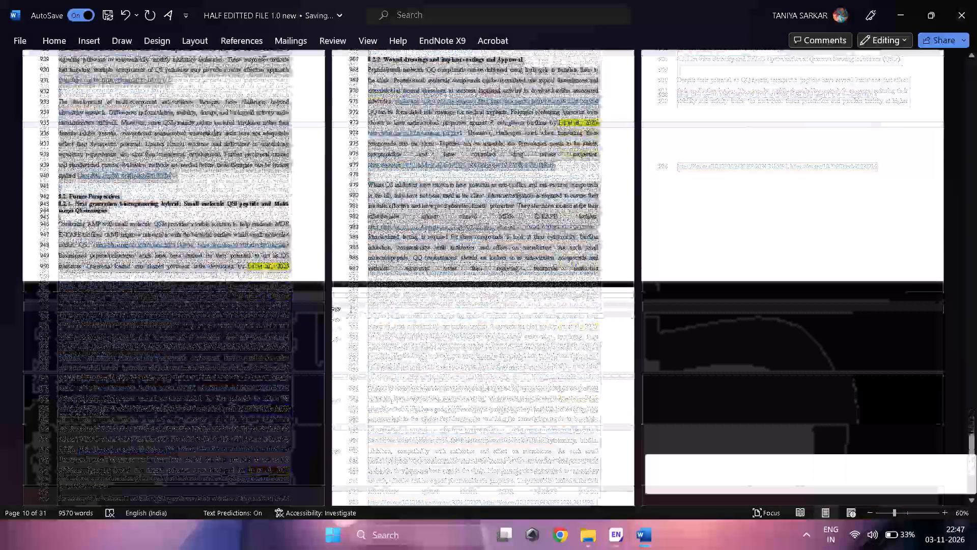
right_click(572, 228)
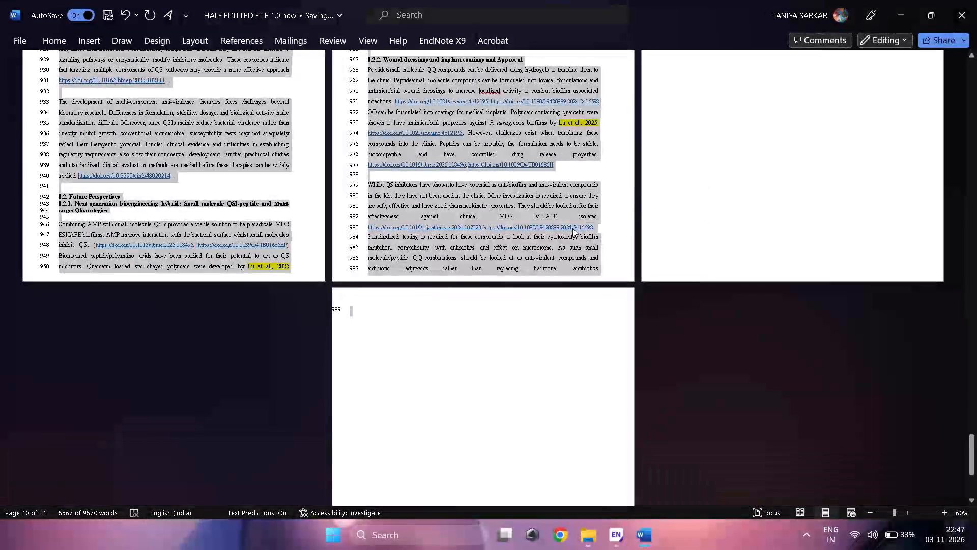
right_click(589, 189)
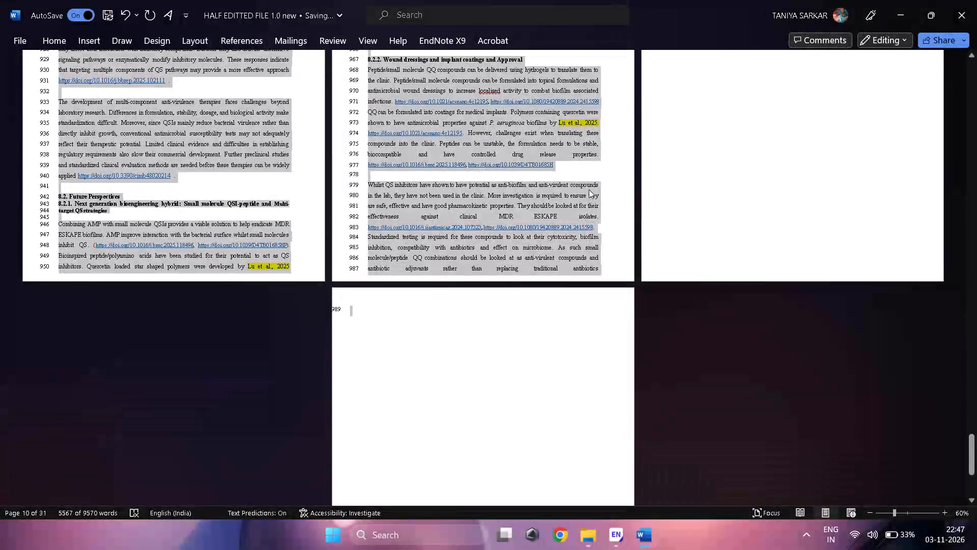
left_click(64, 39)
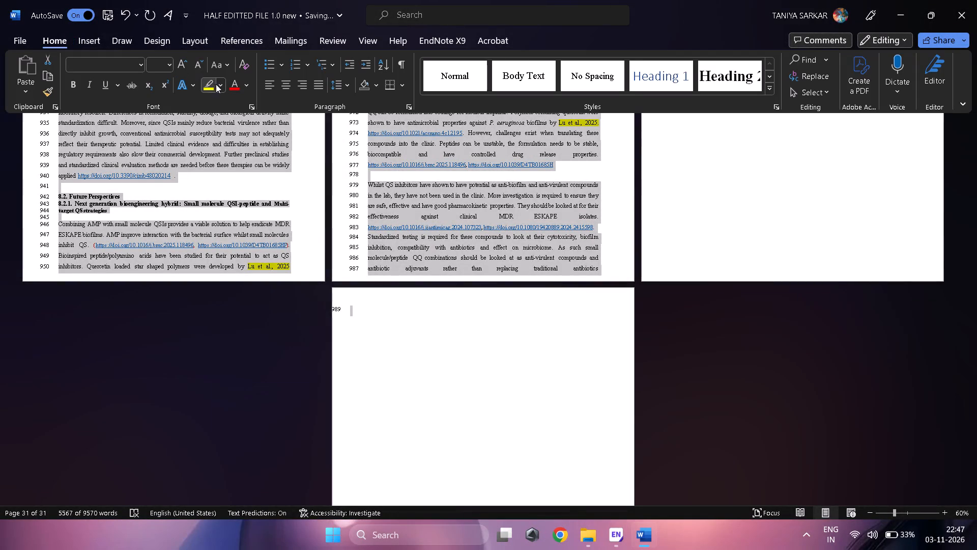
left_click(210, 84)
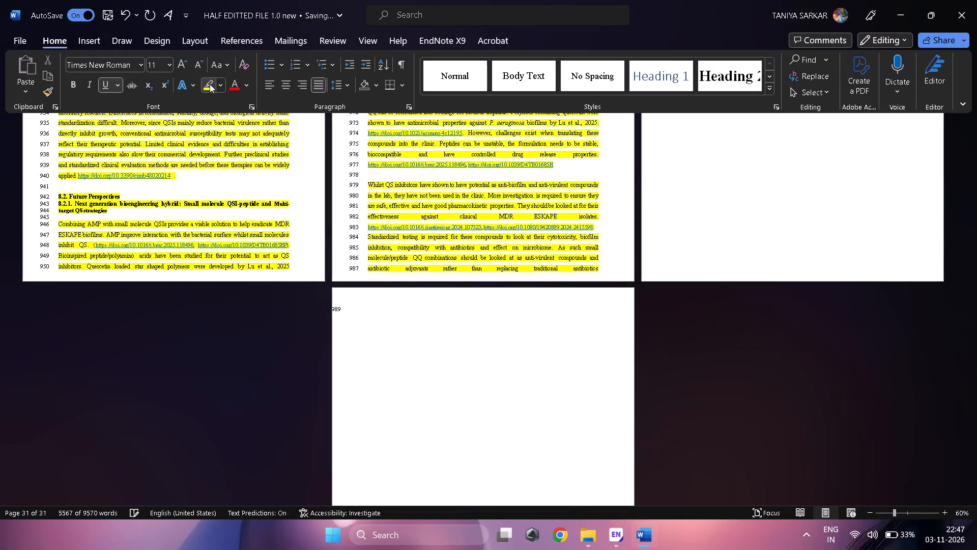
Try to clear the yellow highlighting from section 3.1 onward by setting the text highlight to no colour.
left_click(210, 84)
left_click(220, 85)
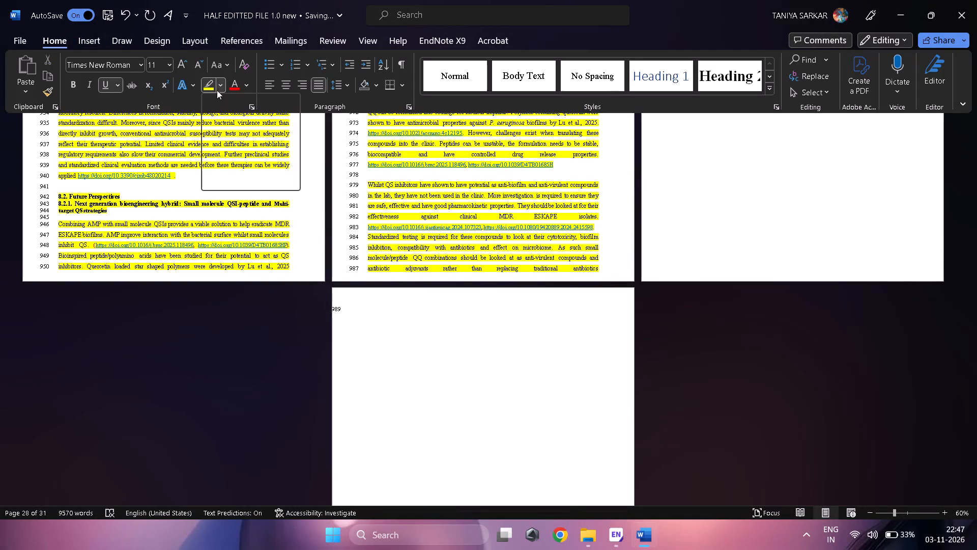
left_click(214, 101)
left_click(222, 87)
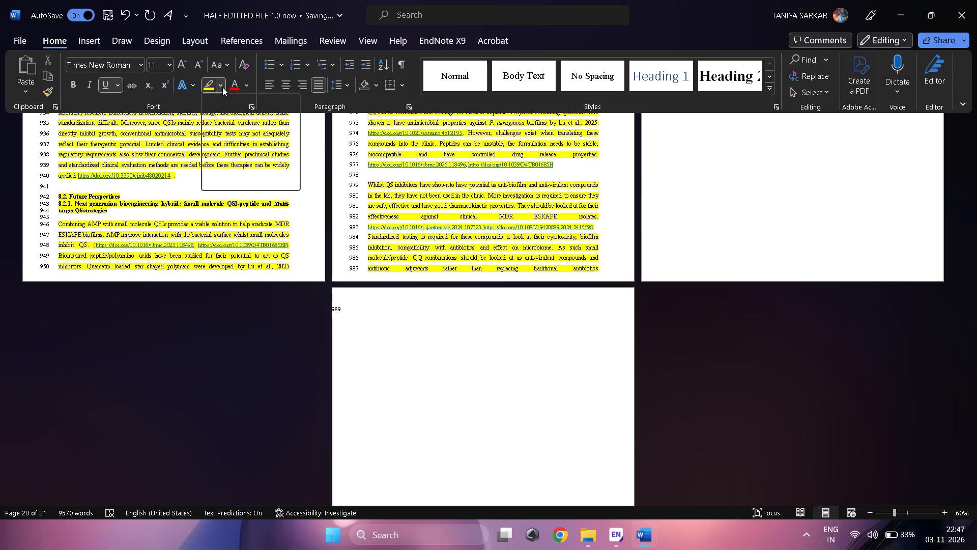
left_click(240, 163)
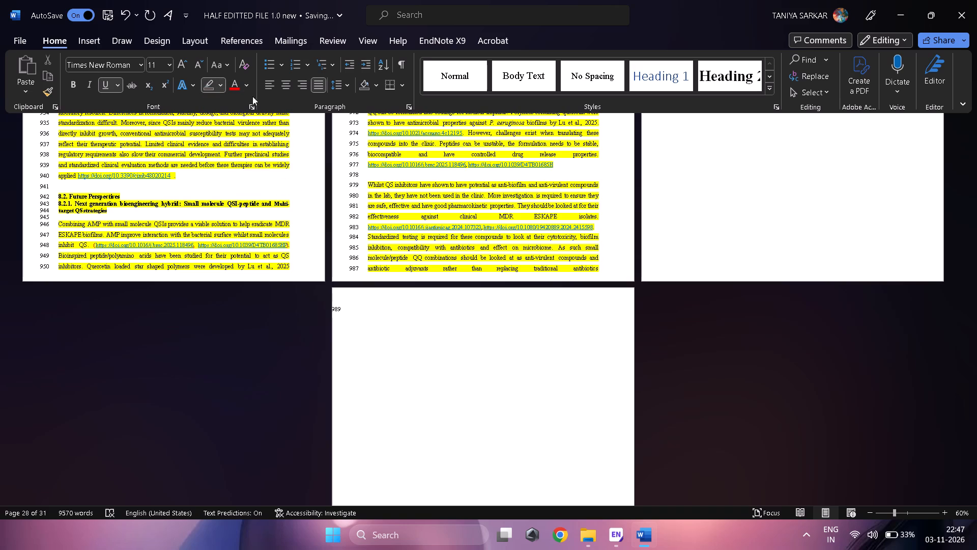
Use the yellow text highlighter to strip the highlighting from the section 3.1 heading through the last reference link.
left_click(219, 88)
left_click(214, 111)
left_click(595, 271)
left_click_drag(599, 270, 498, 249)
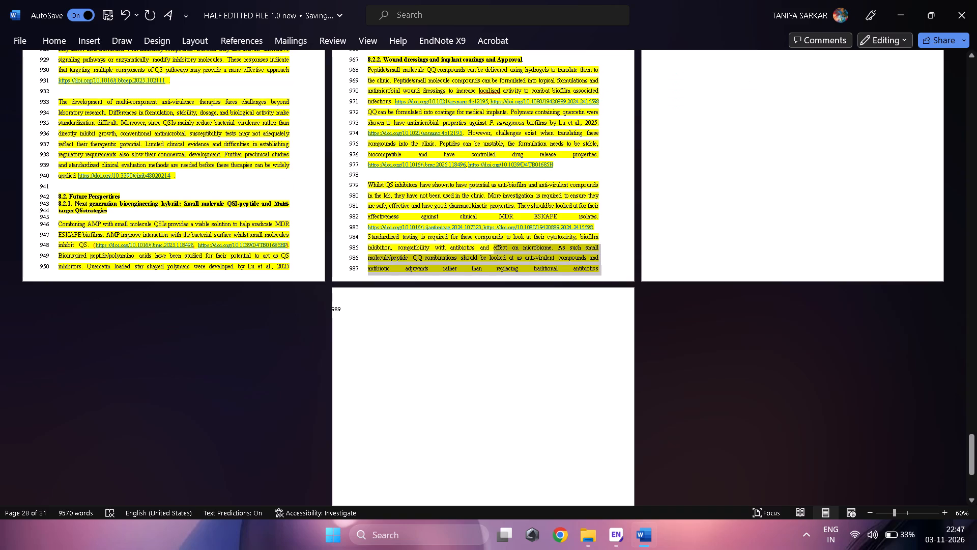
left_click_drag(498, 249, 356, 6)
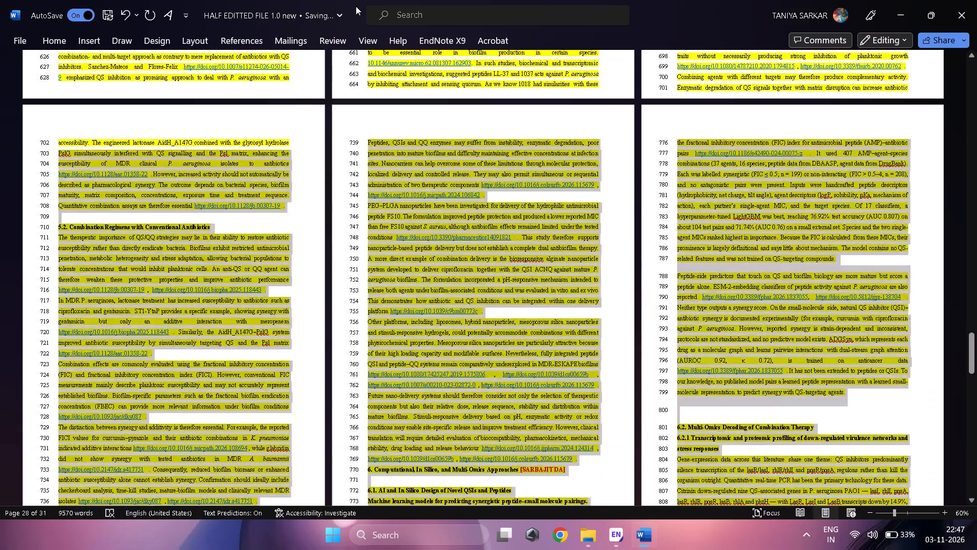
left_click_drag(356, 6, 367, 26)
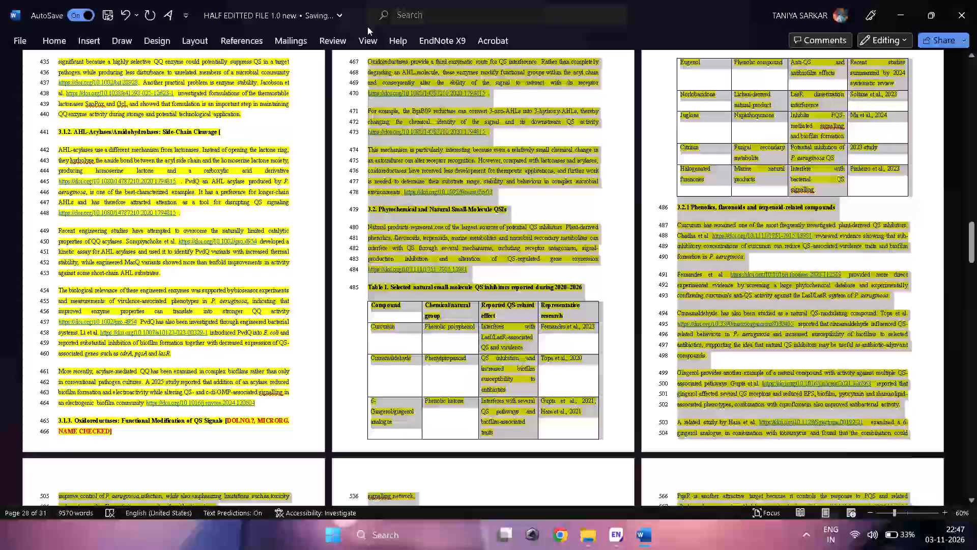
left_click_drag(367, 26, 722, 226)
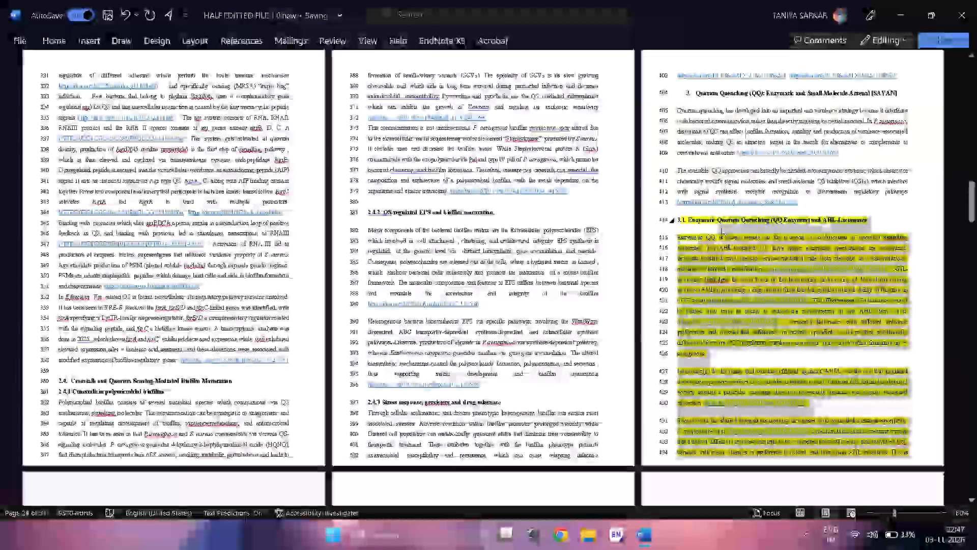
left_click_drag(722, 226, 678, 223)
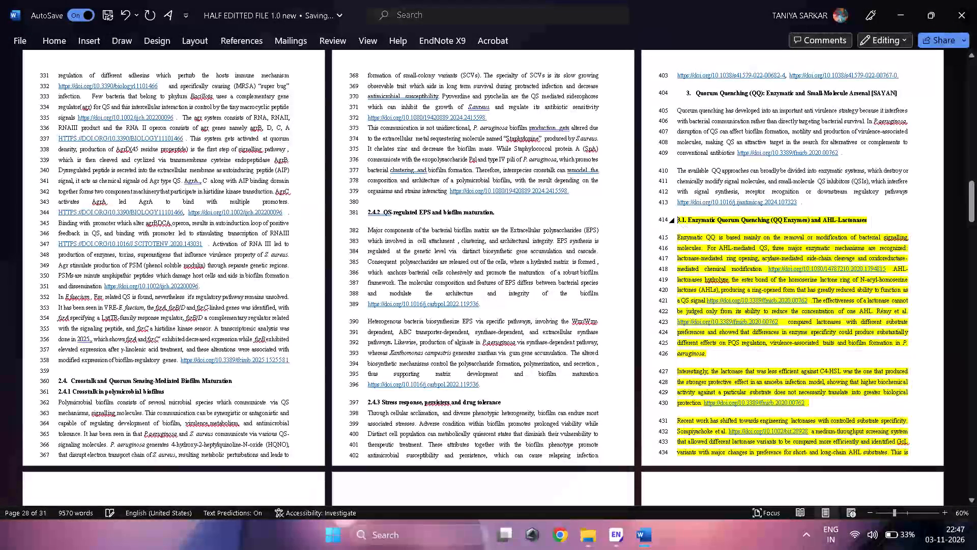
left_click(687, 222)
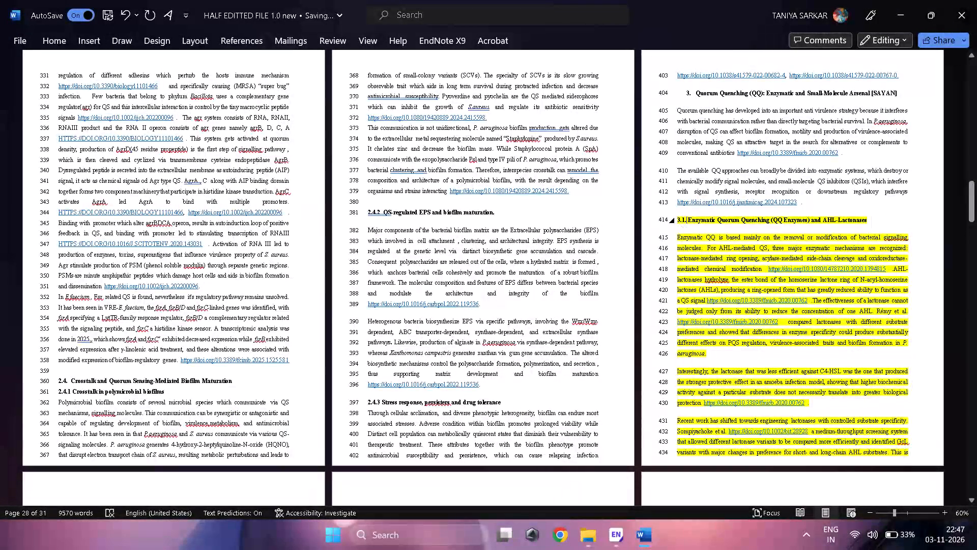
left_click(904, 208)
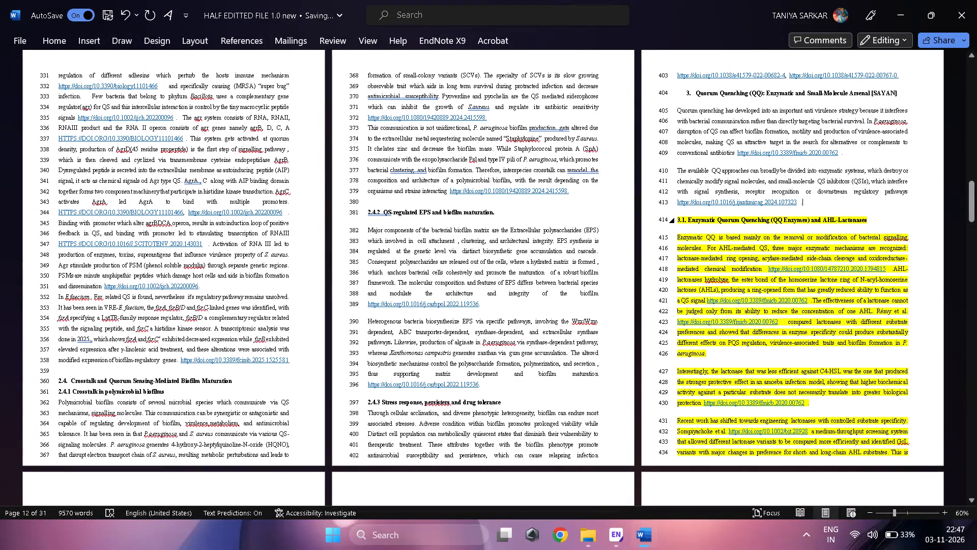
left_click_drag(680, 219, 924, 474)
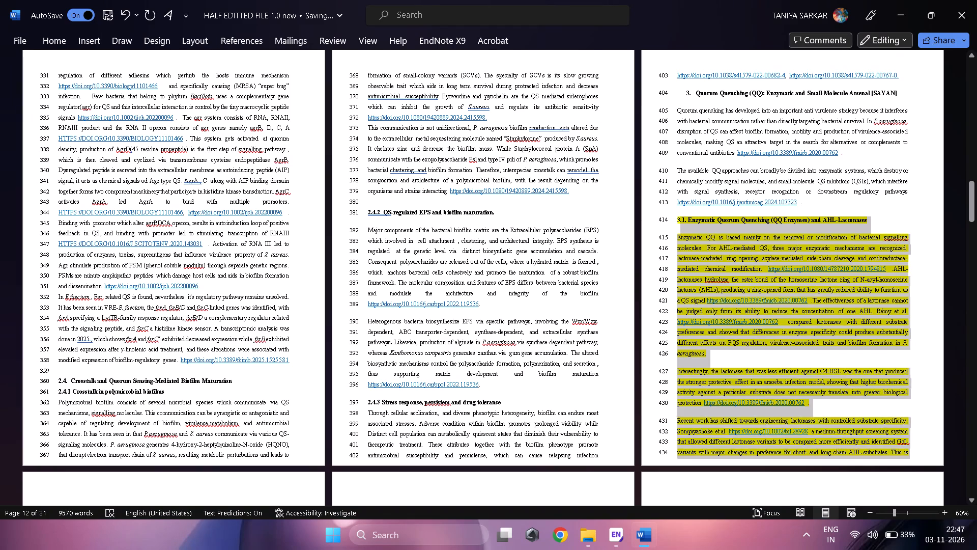
left_click_drag(924, 474, 972, 539)
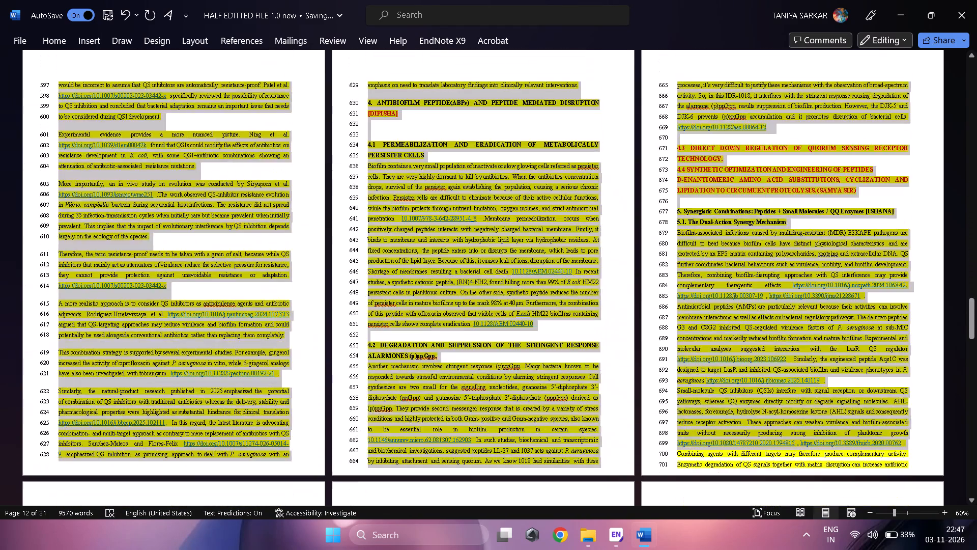
left_click_drag(972, 539, 969, 530)
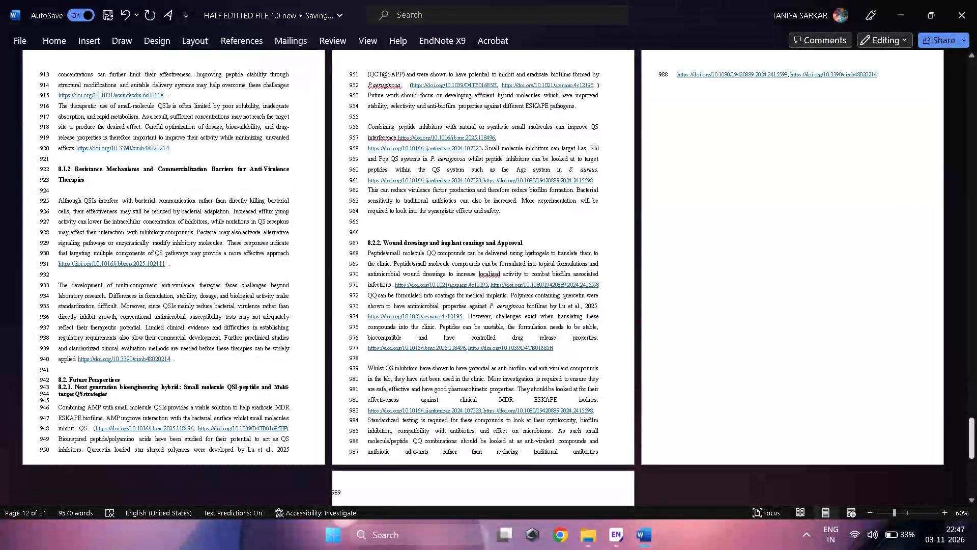
Remove the leftover yellow highlight from the number 3.1 in the Enzymatic Quorum Quenching heading.
left_click_drag(976, 427, 961, 296)
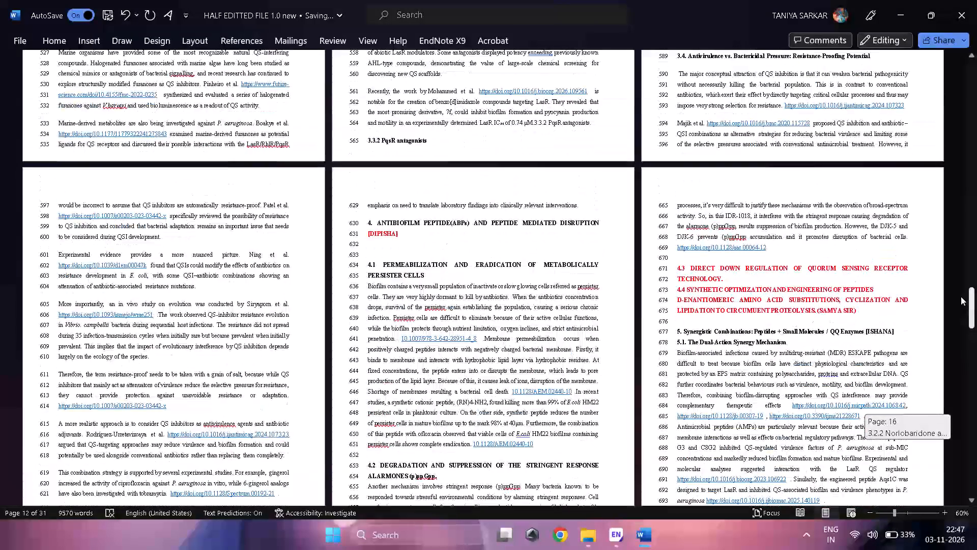
left_click_drag(961, 296, 953, 195)
left_click_drag(686, 169, 679, 169)
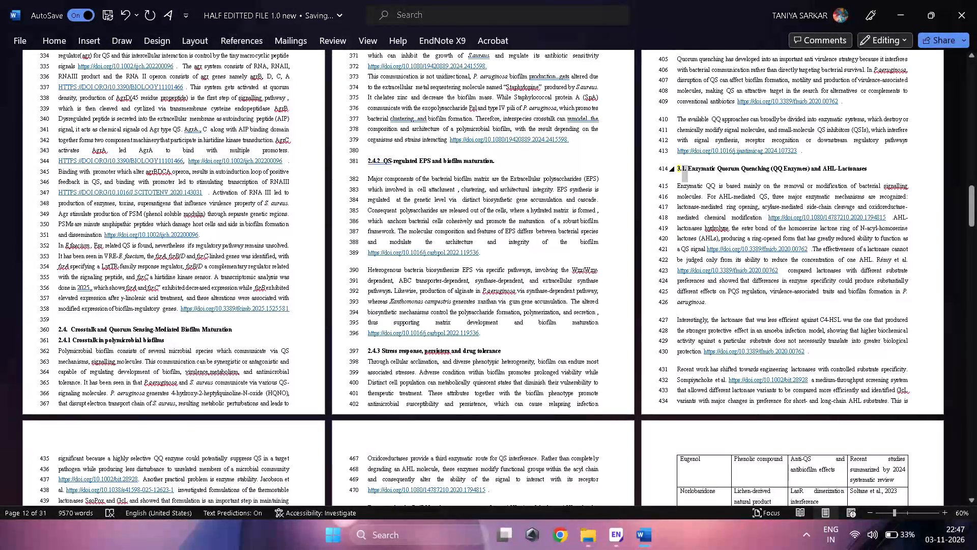
left_click_drag(679, 169, 673, 167)
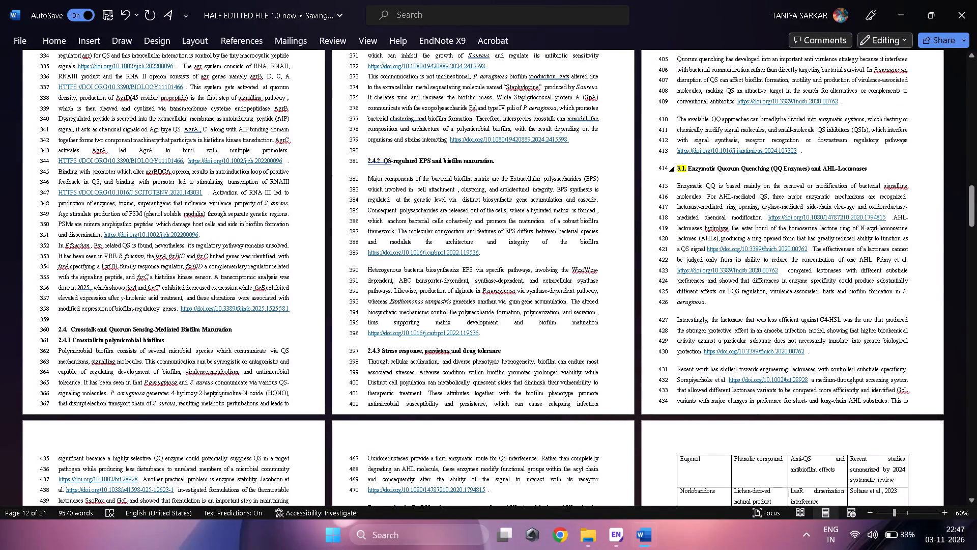
left_click_drag(677, 168, 685, 171)
Check the manuscript from section 3.1 to its end for leftover highlighting, and return to the title page.
left_click_drag(972, 221, 974, 268)
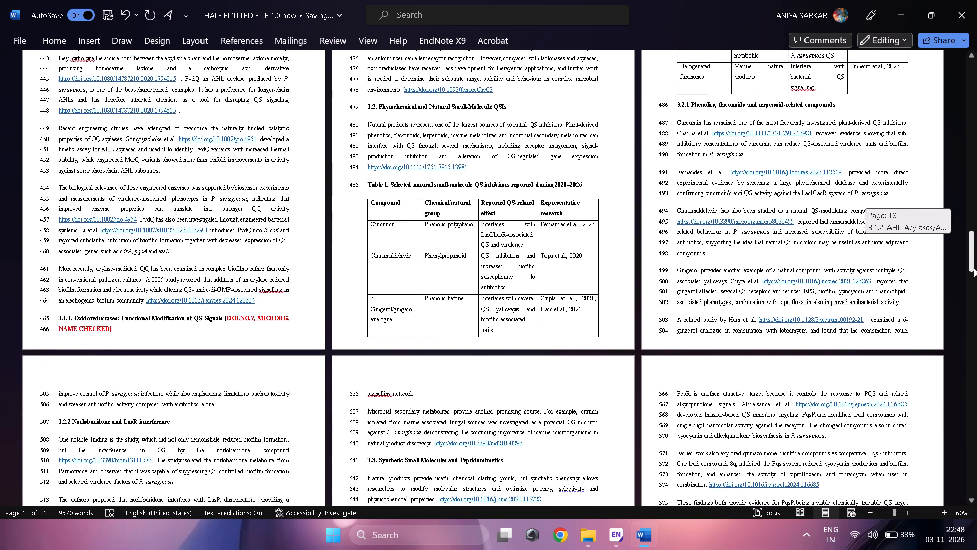
left_click_drag(974, 268, 975, 384)
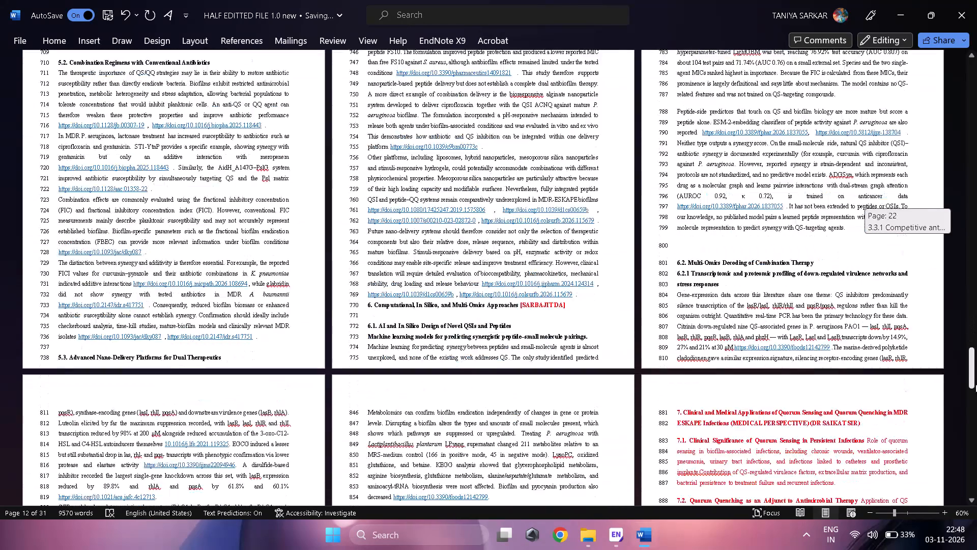
left_click_drag(975, 384, 976, 420)
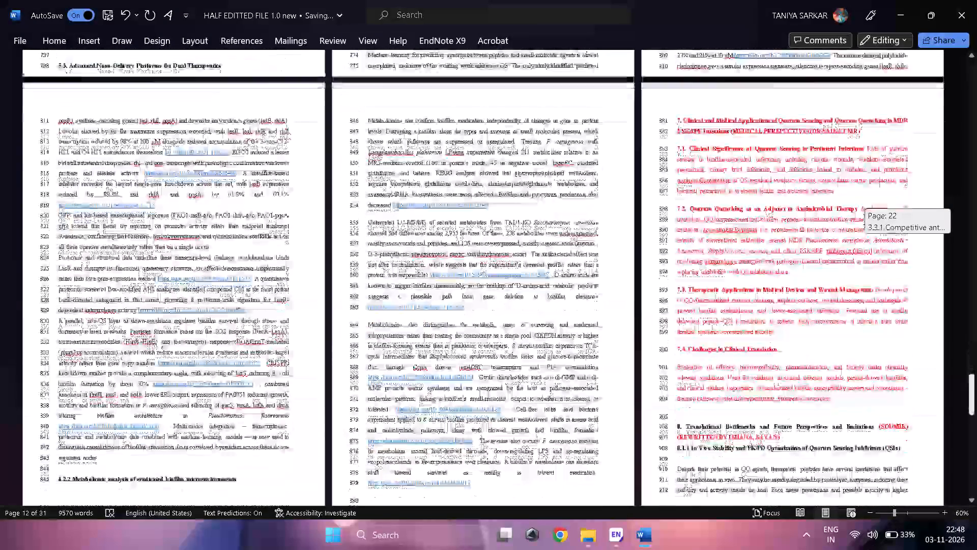
left_click_drag(976, 420, 976, 451)
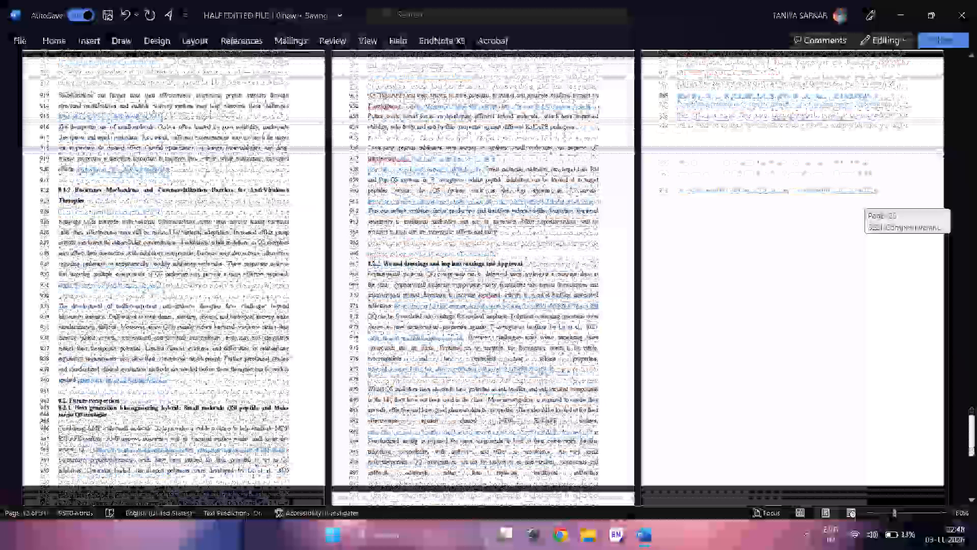
left_click_drag(976, 451, 976, 447)
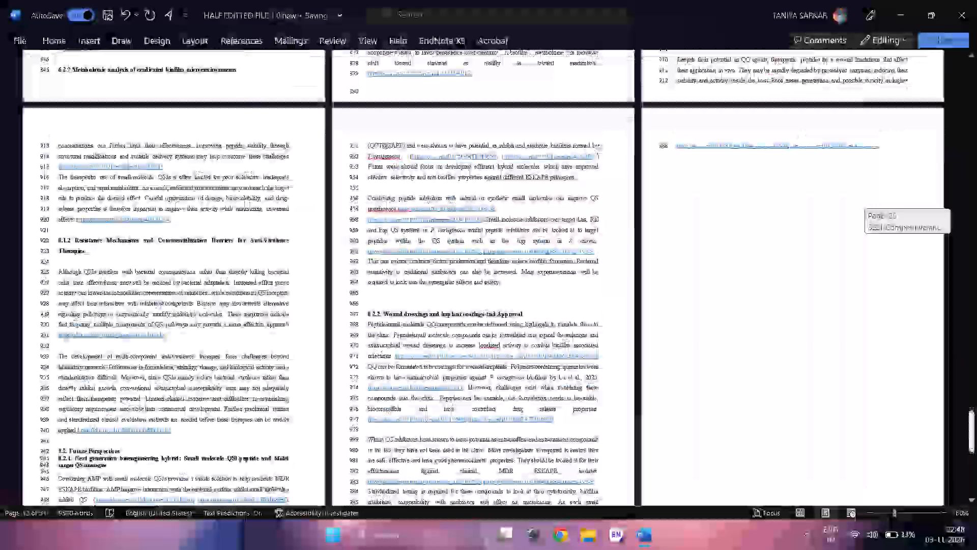
left_click_drag(976, 447, 976, 446)
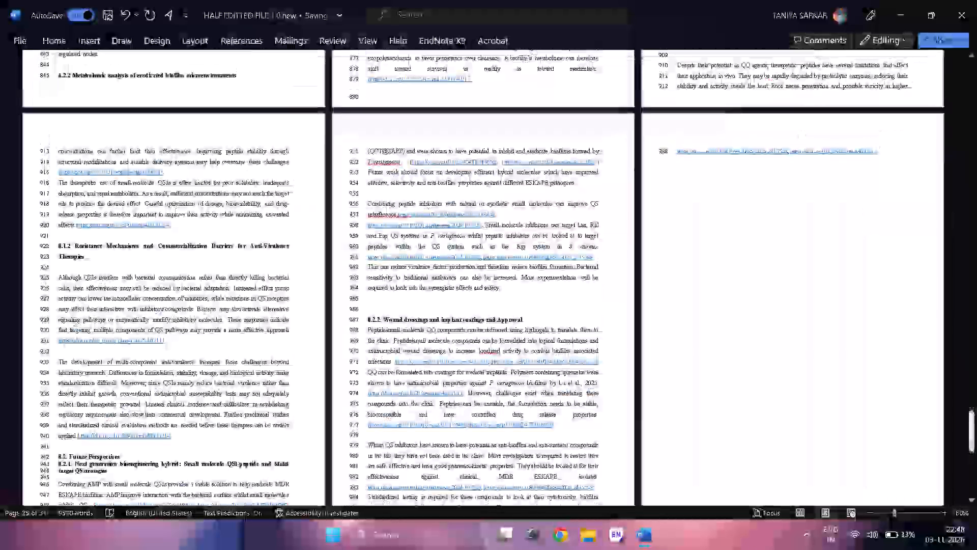
left_click_drag(973, 428, 971, 241)
left_click(970, 214)
left_click_drag(970, 216, 962, 119)
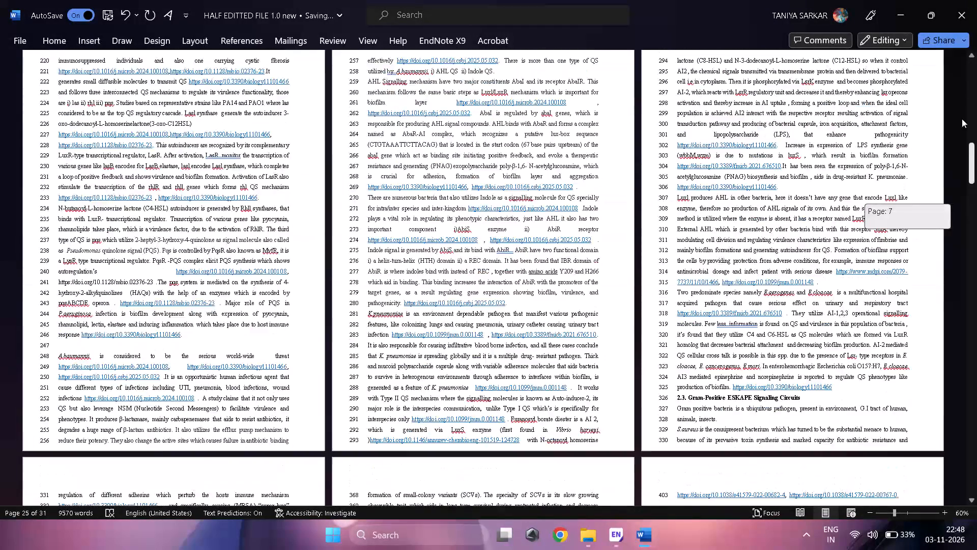
left_click_drag(962, 119, 971, 56)
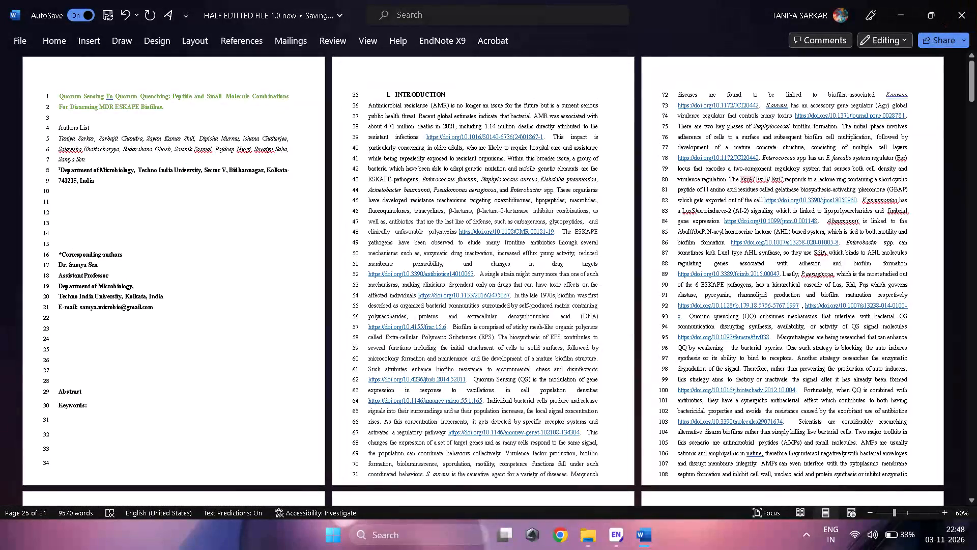
Switch off the active yellow text highlighter and return to normal text editing in the Introduction.
scroll(549, 179, "up", 2, "ctrl")
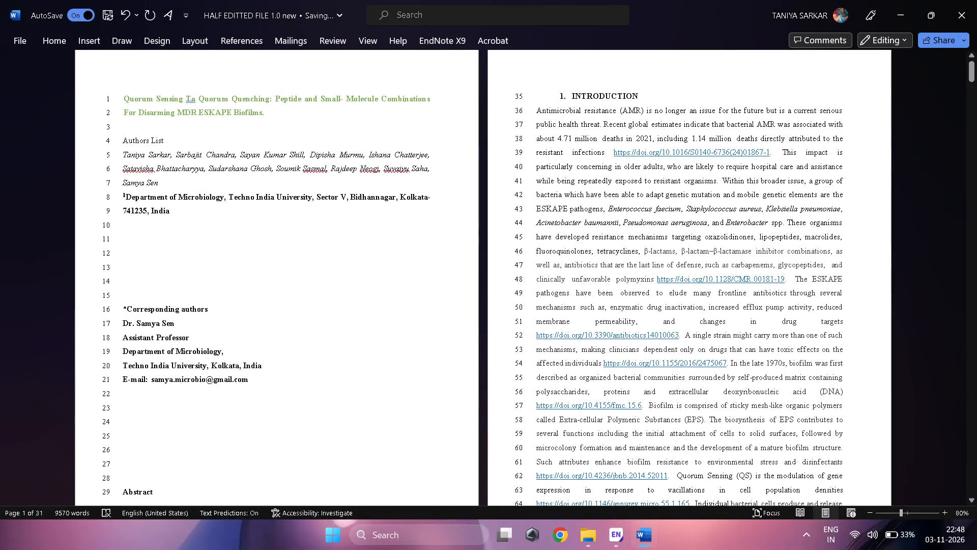
left_click(61, 37)
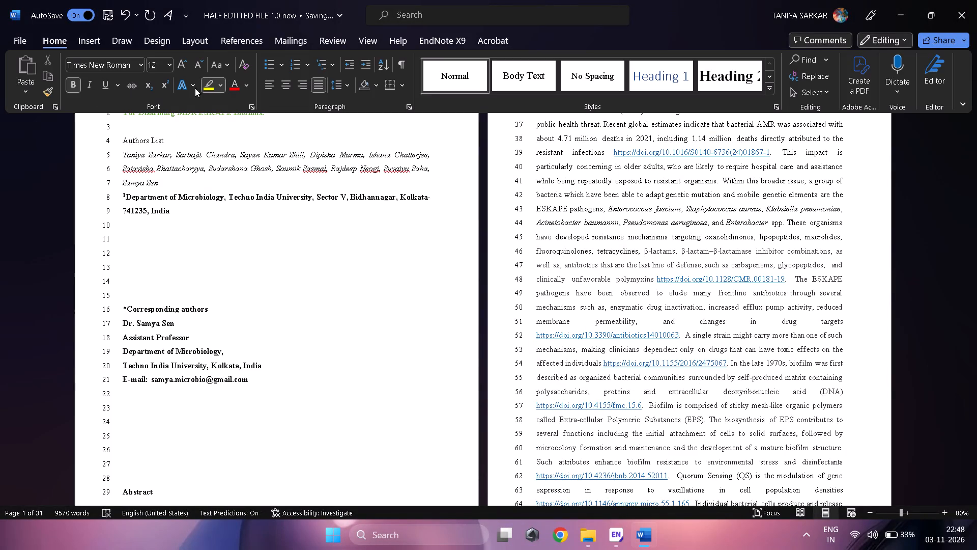
left_click(208, 87)
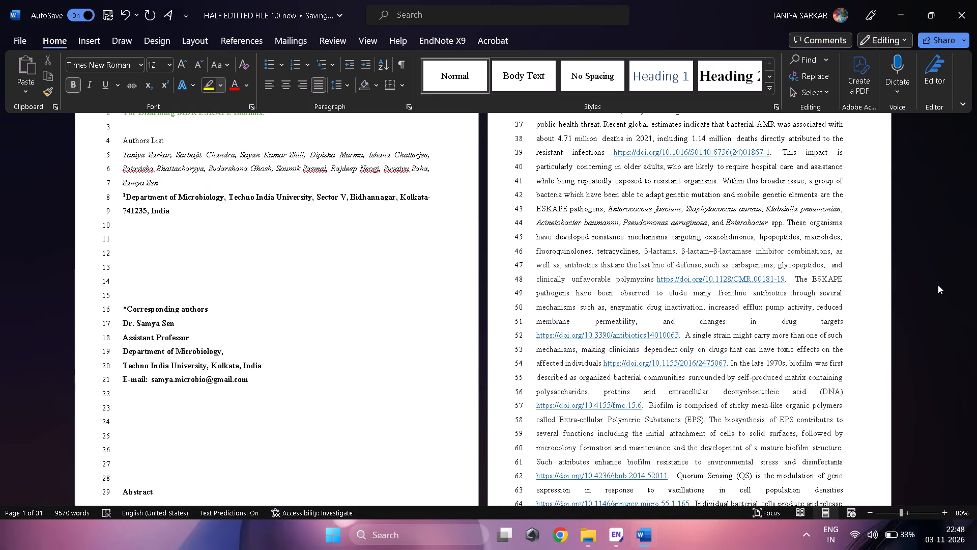
right_click(938, 285)
left_click(955, 180)
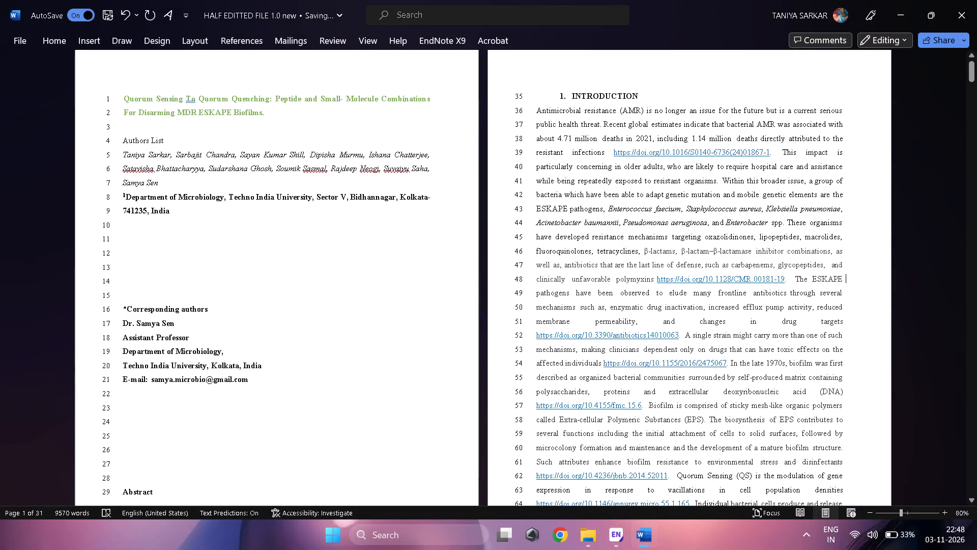
scroll(781, 227, "up", 2, "ctrl")
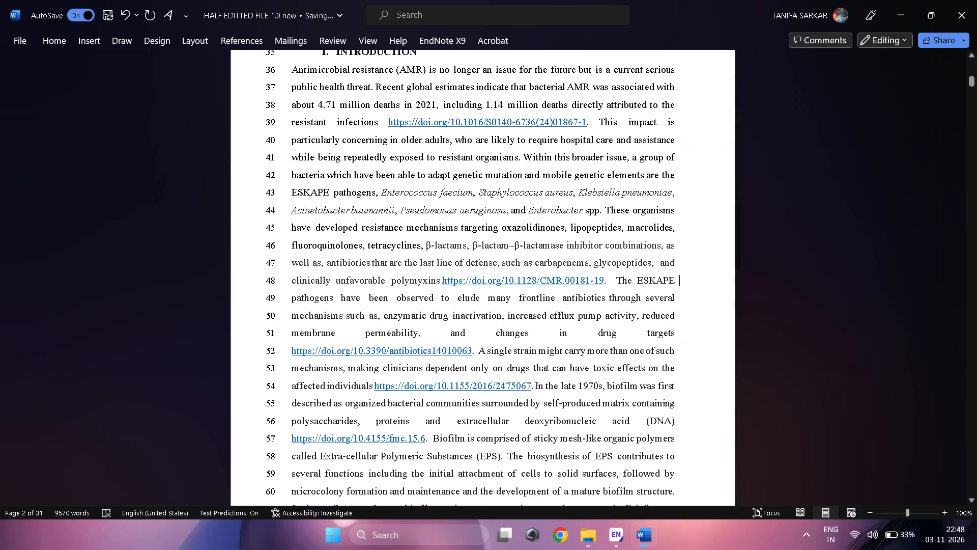
left_click(973, 497)
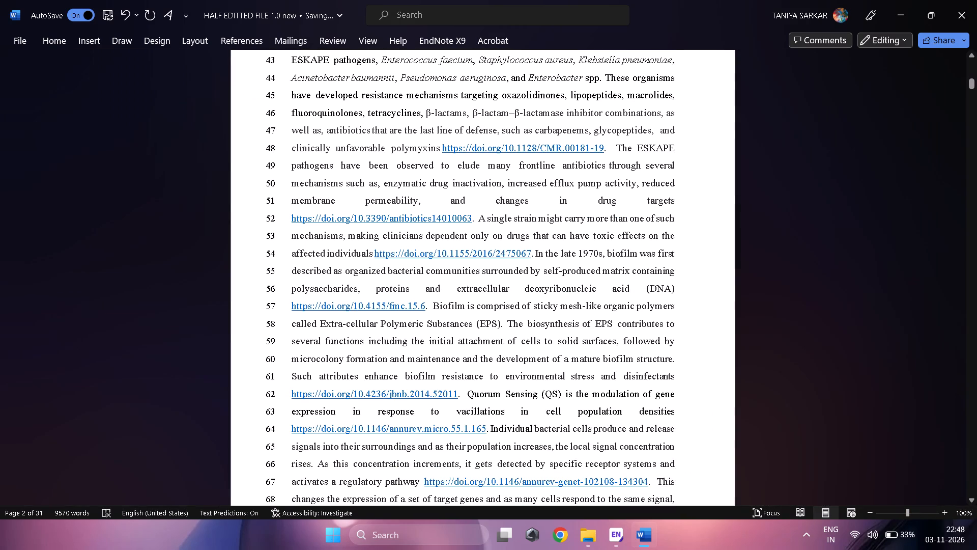
left_click(591, 150, "ctrl")
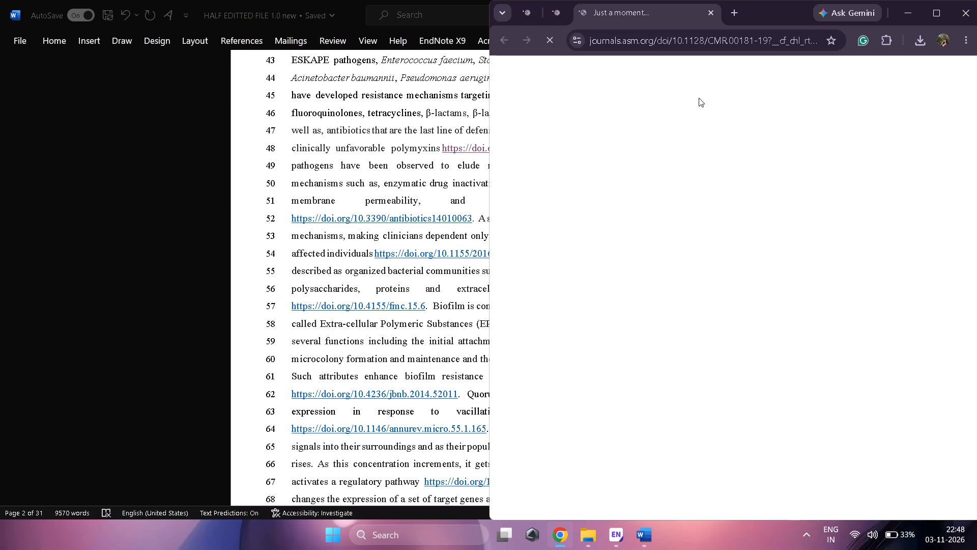
left_click(936, 10)
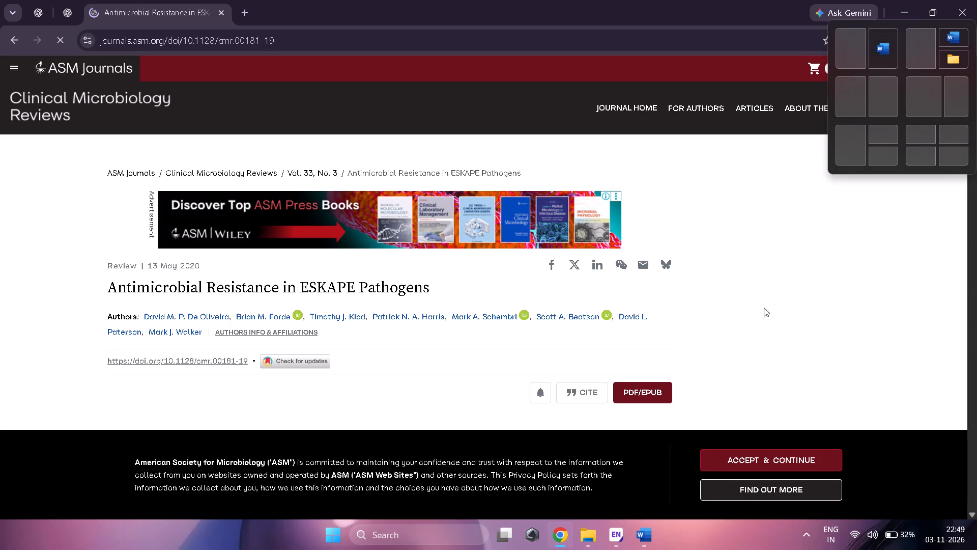
Download the article's citation in EndNote format with direct import, saving it as asmj_cmr33 in the Desktop's references folder.
left_click(586, 391)
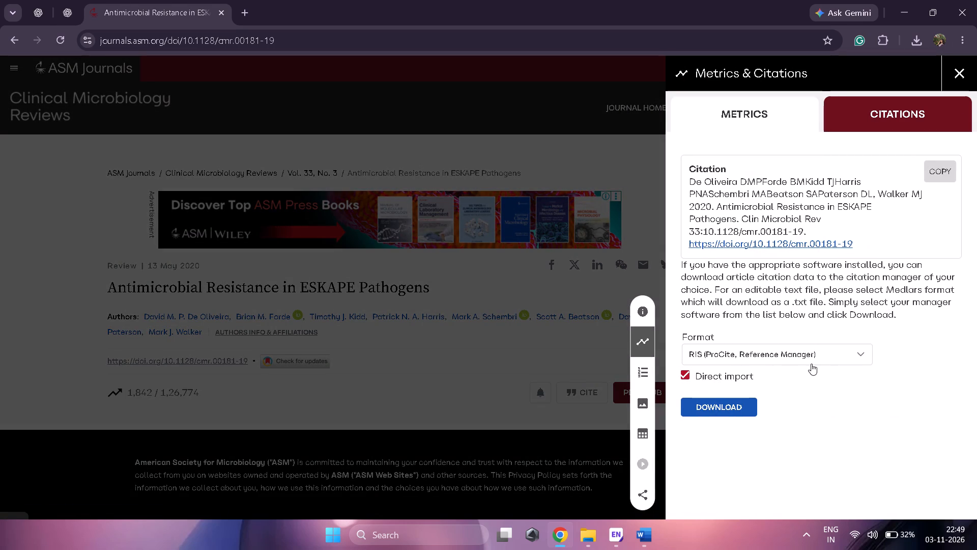
left_click(855, 350)
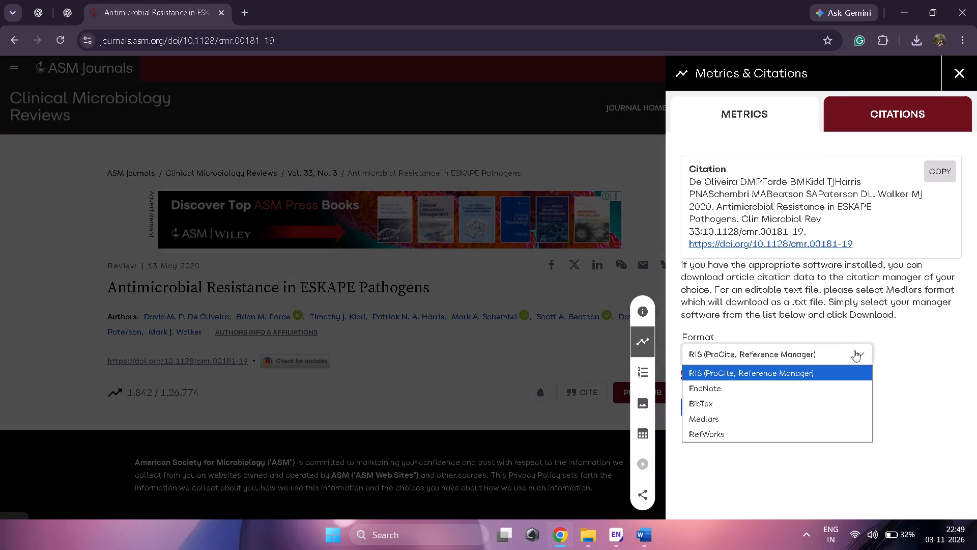
left_click(818, 384)
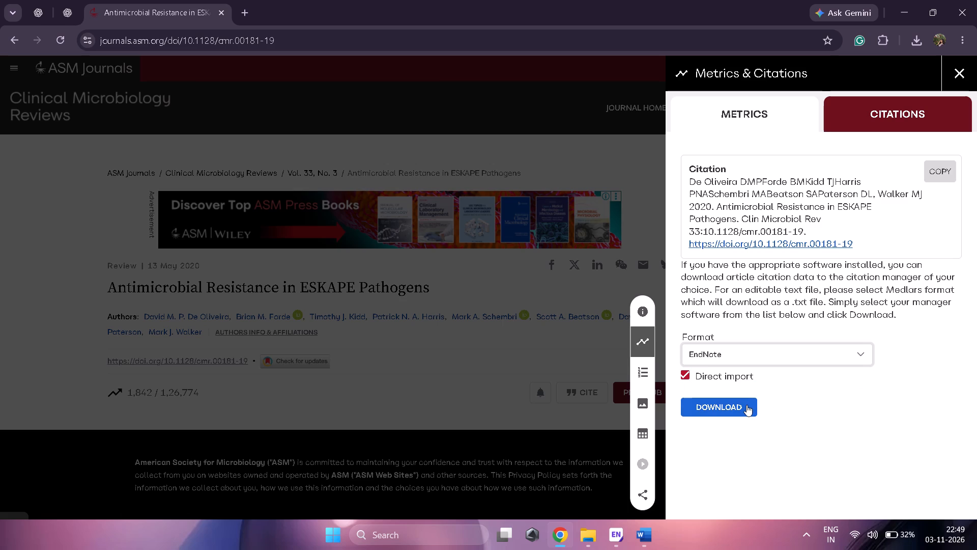
left_click(746, 405)
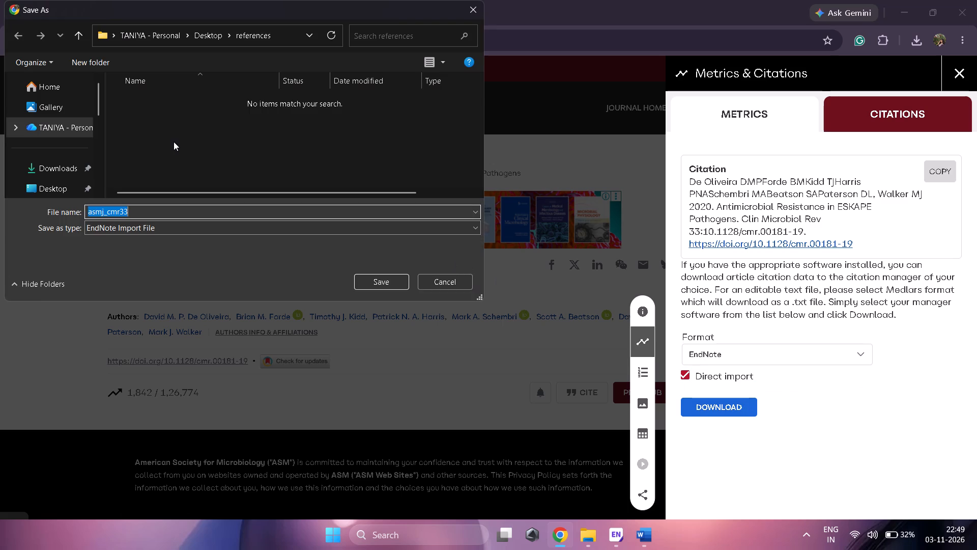
left_click(99, 132)
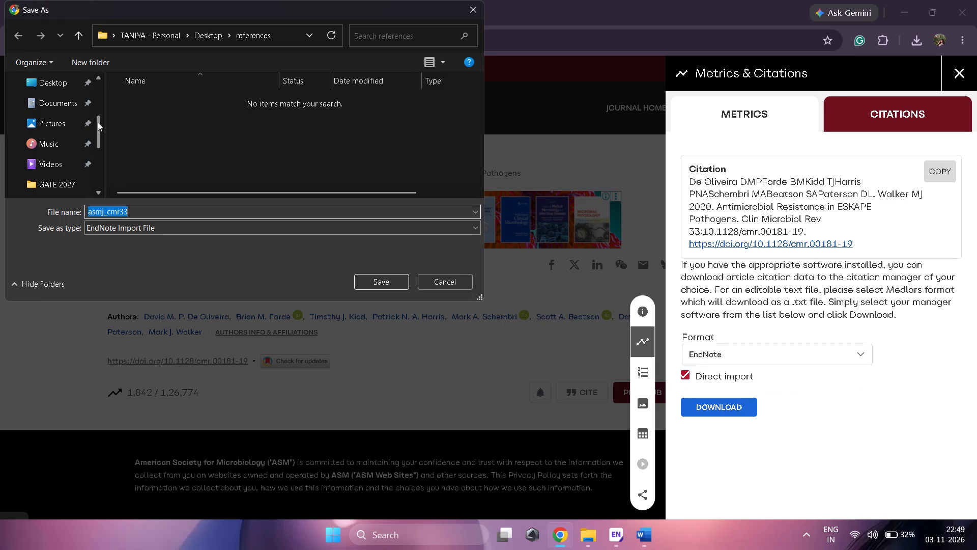
left_click_drag(98, 122, 97, 109)
left_click(68, 125)
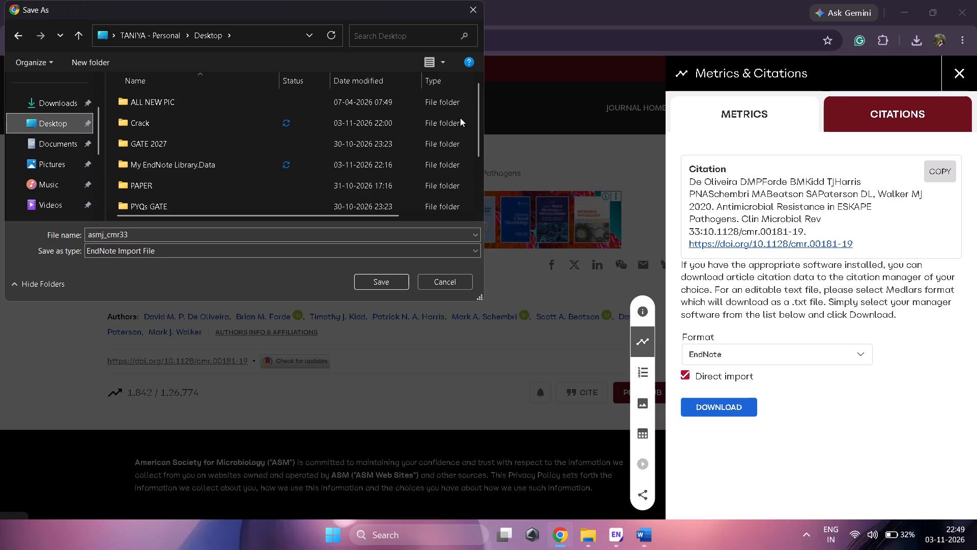
left_click_drag(477, 112, 477, 152)
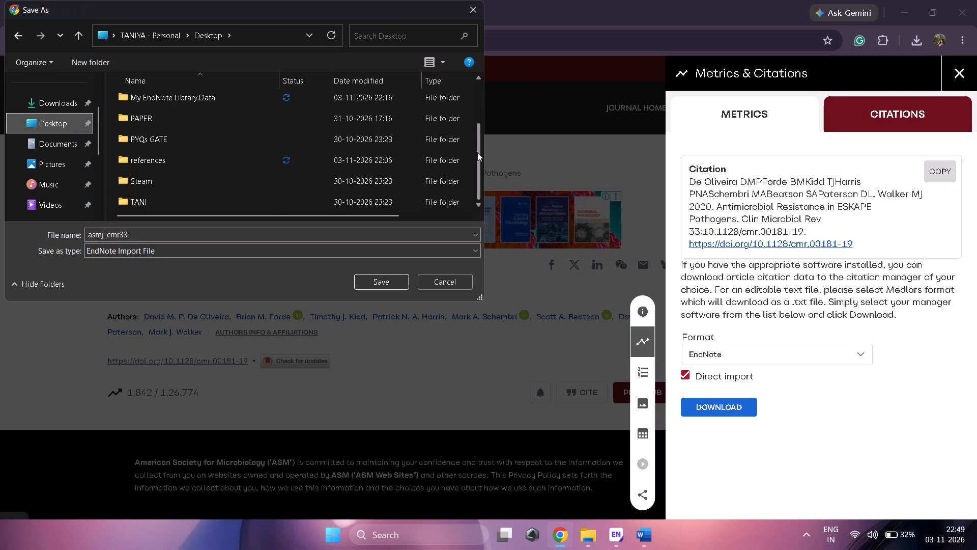
left_click(400, 157)
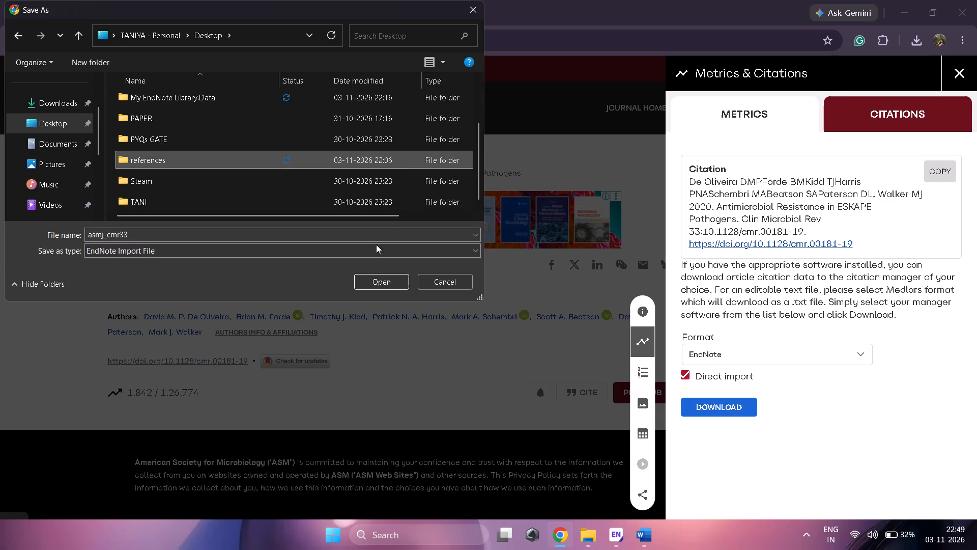
left_click(372, 278)
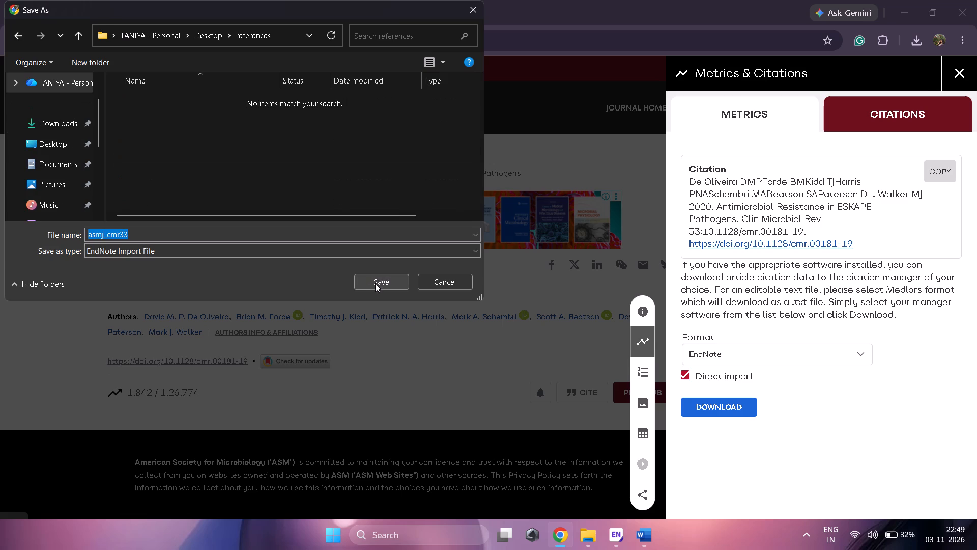
right_click(375, 283)
left_click(375, 283)
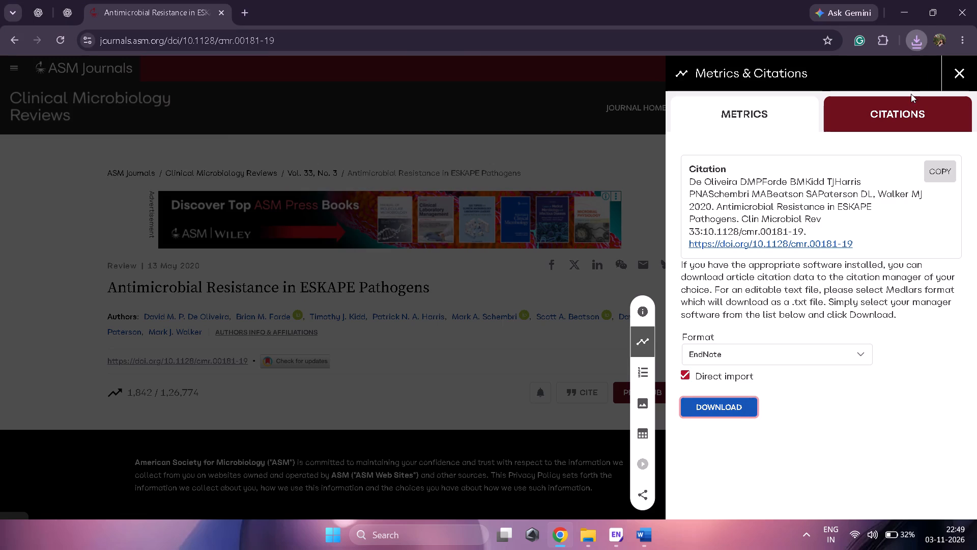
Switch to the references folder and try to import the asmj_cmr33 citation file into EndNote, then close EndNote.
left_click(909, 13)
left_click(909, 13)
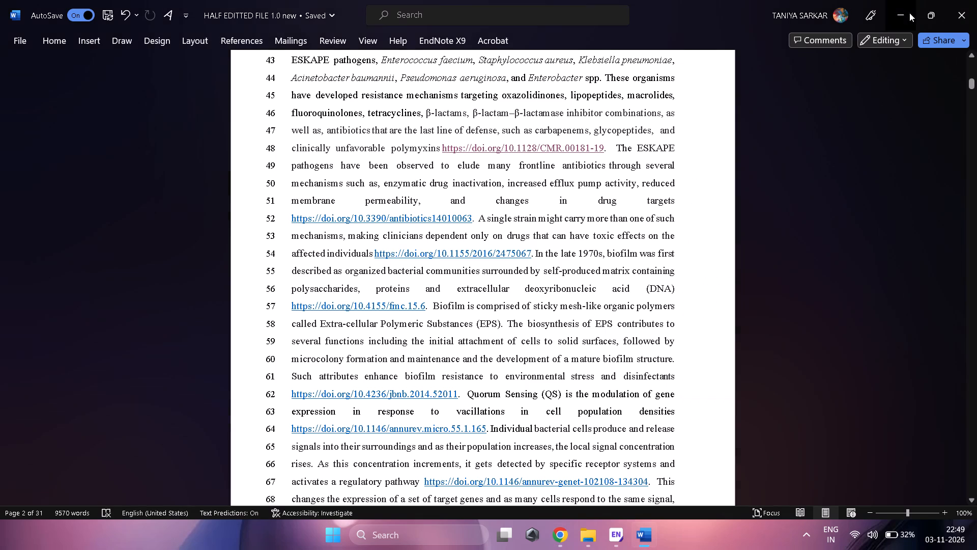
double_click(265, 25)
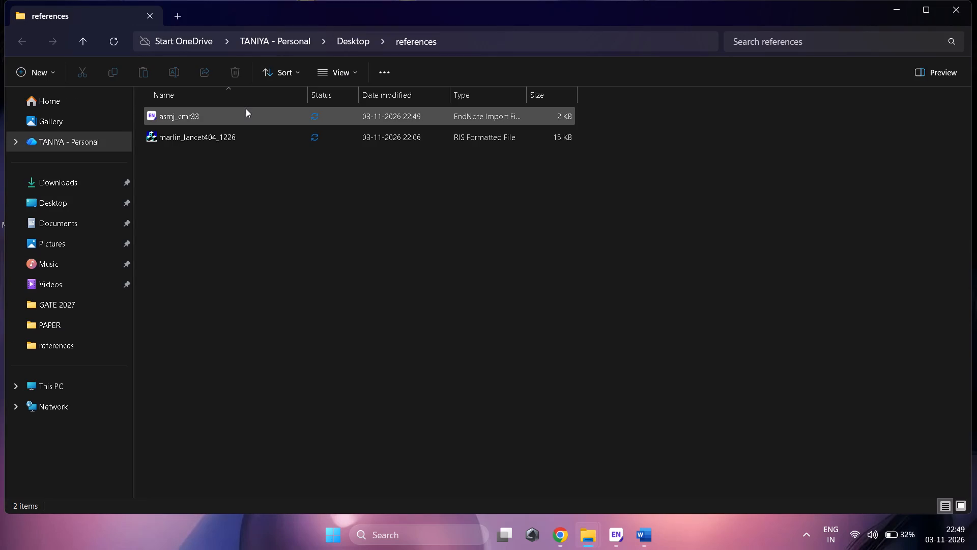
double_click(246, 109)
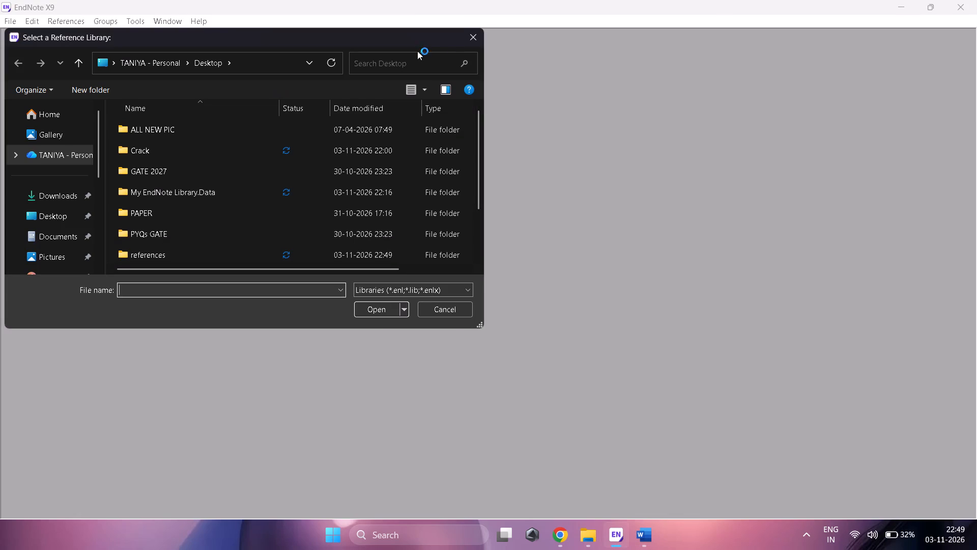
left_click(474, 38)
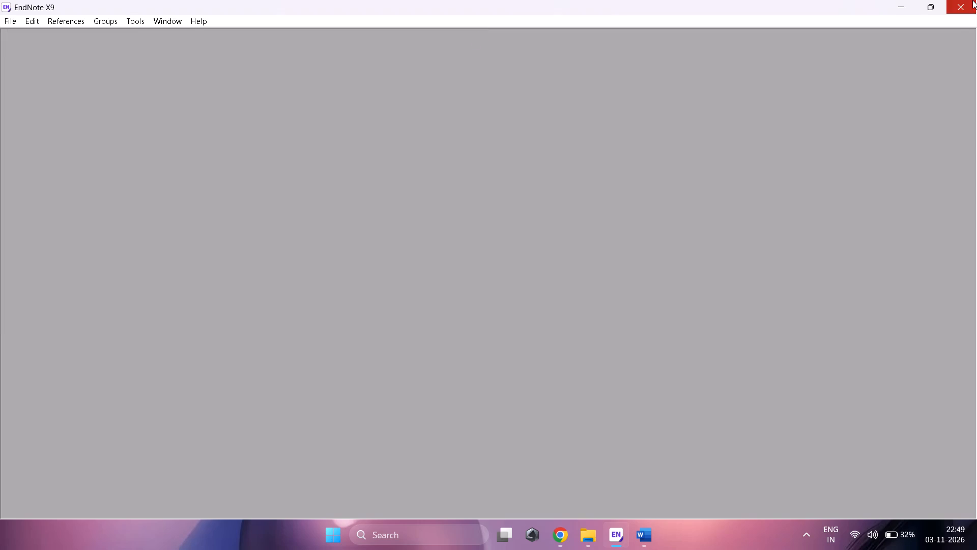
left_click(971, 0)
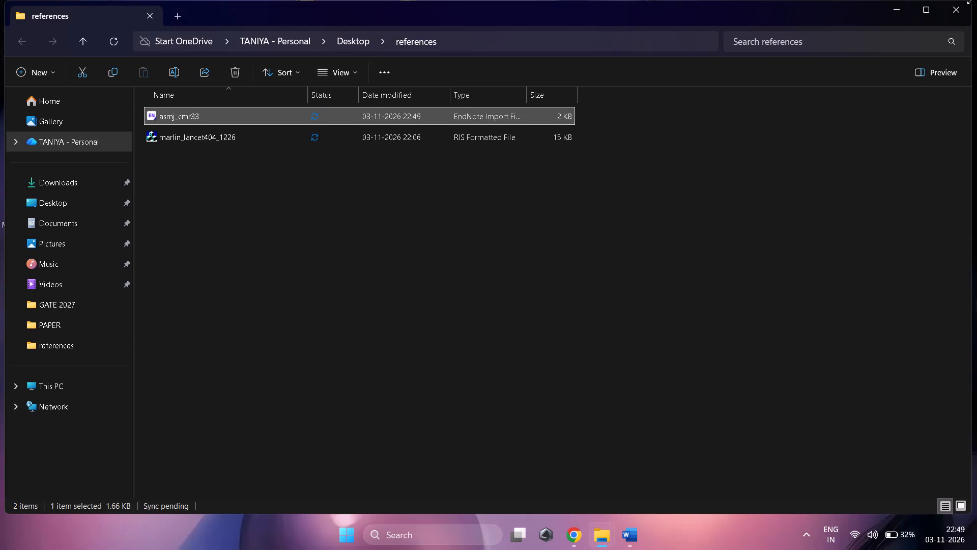
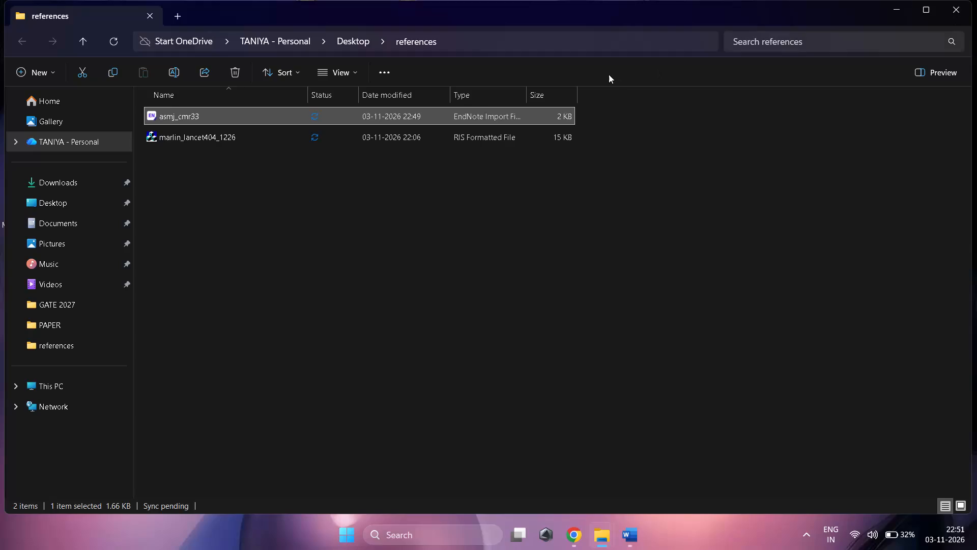
Delete the asmj_cmr33 EndNote import file from the references folder.
left_click(239, 77)
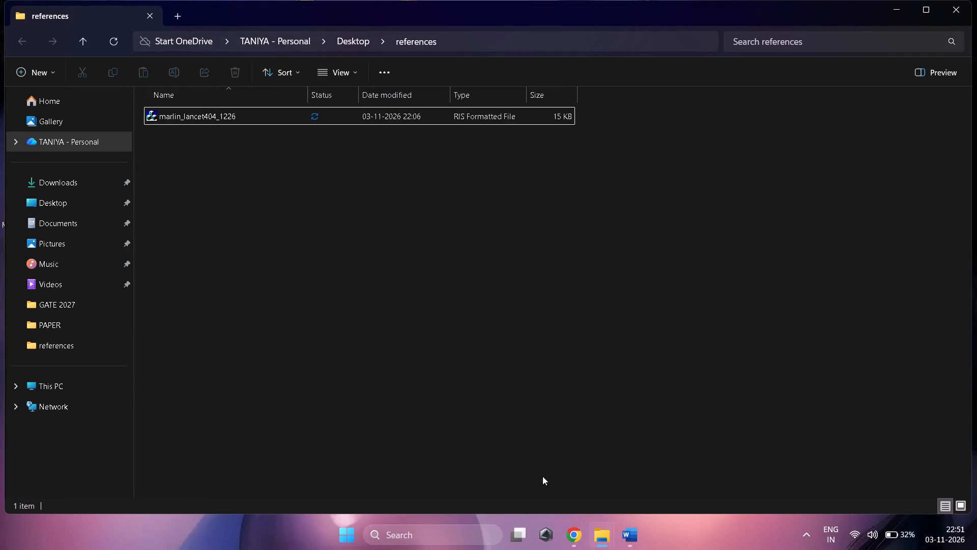
Back in the browser, download the ESKAPE article's citation in RIS format, saving it as Citation in the references folder.
left_click(577, 531)
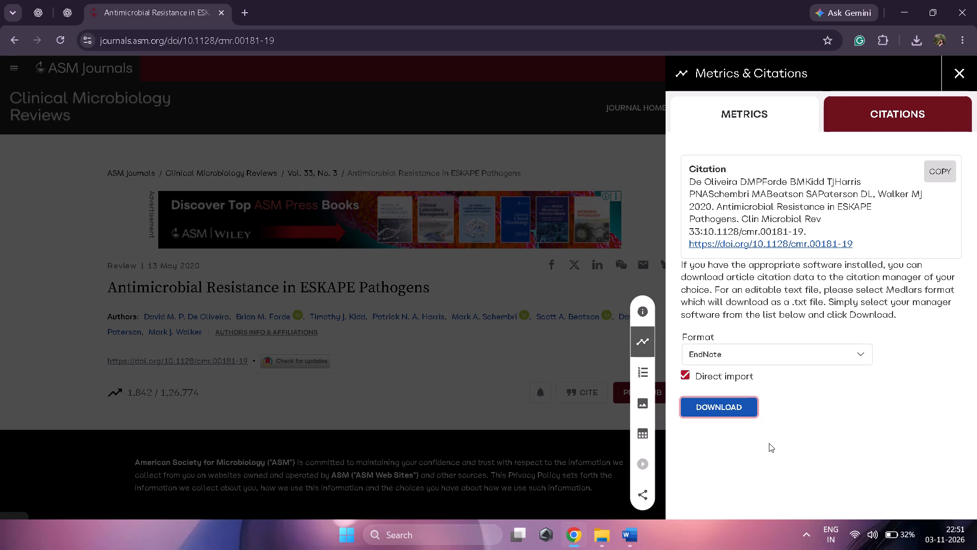
left_click(792, 351)
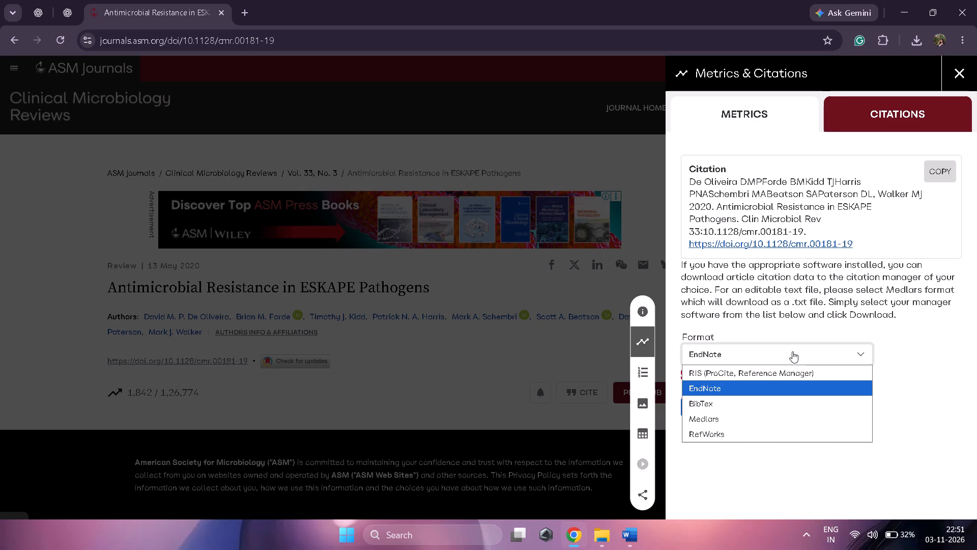
left_click(781, 375)
left_click(727, 409)
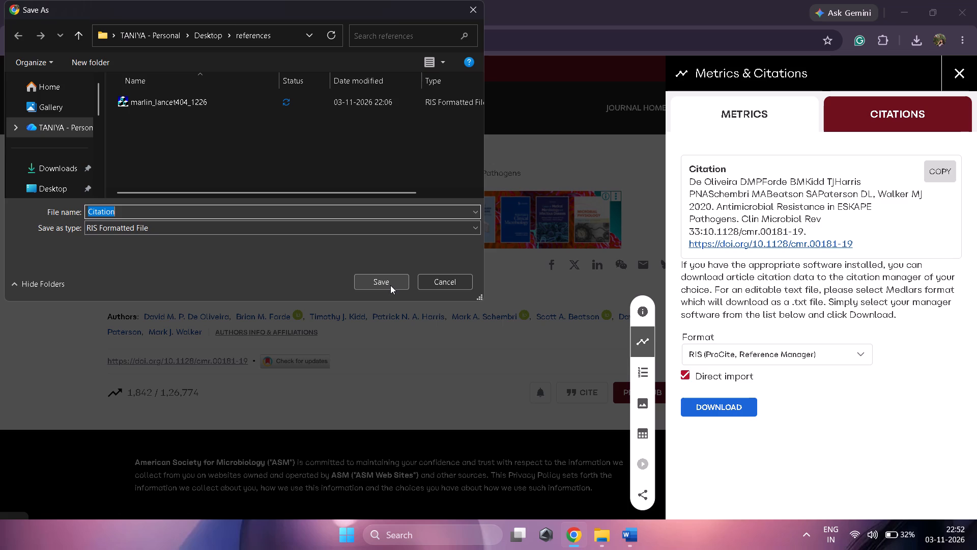
left_click(390, 285)
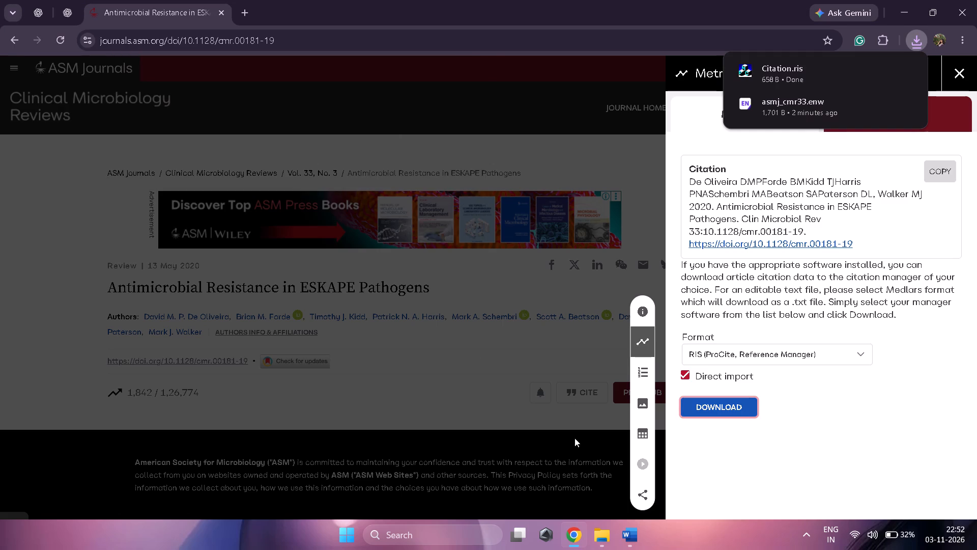
Import the Citation RIS file from the references folder into EndNote, then close the library and EndNote.
left_click(596, 533)
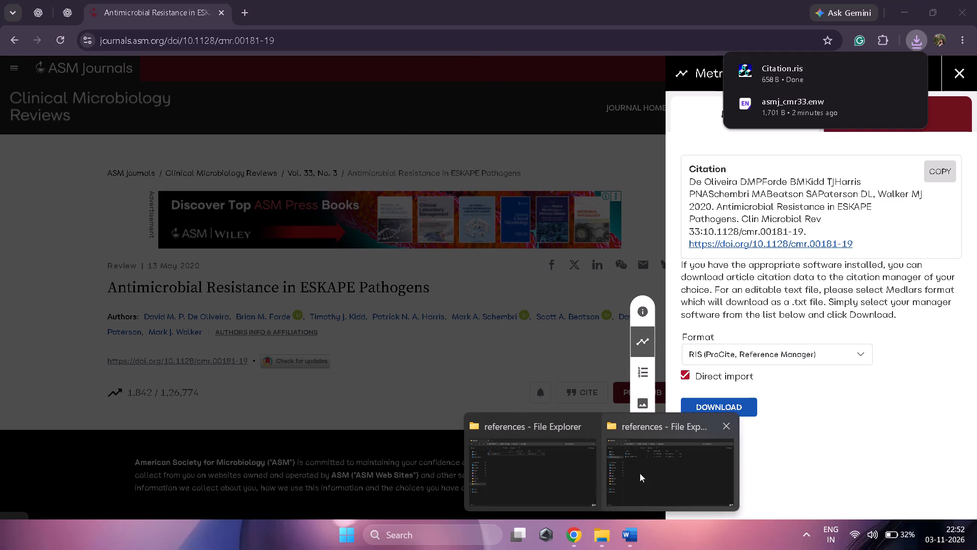
left_click(664, 457)
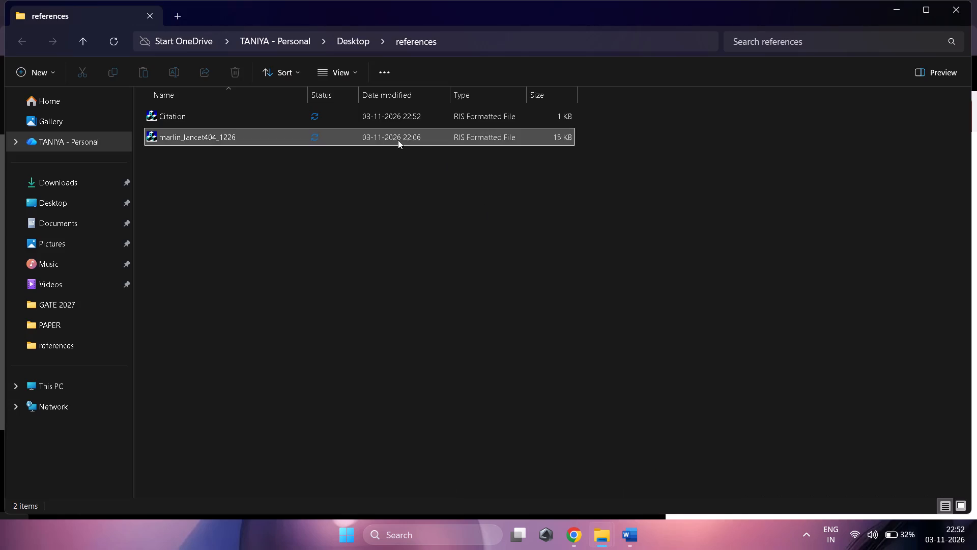
double_click(338, 115)
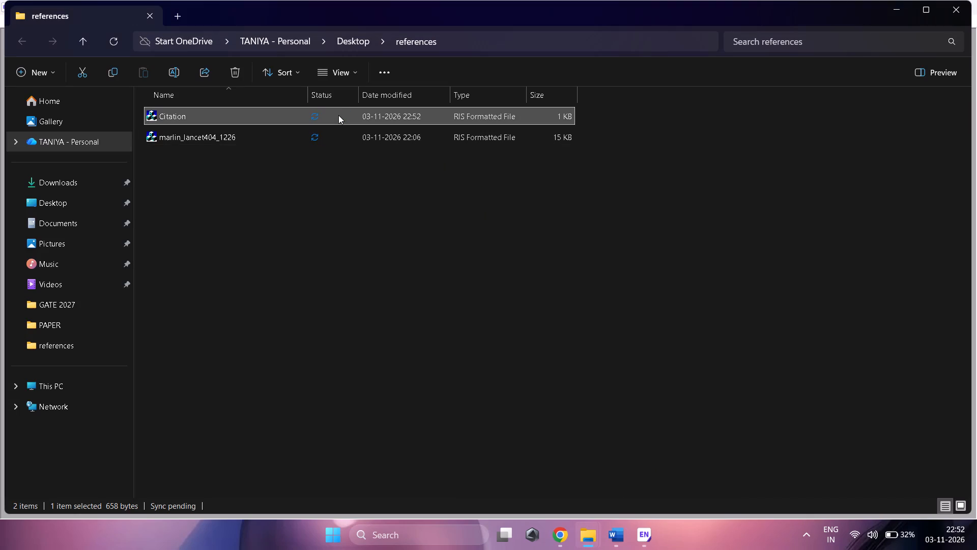
left_click(639, 536)
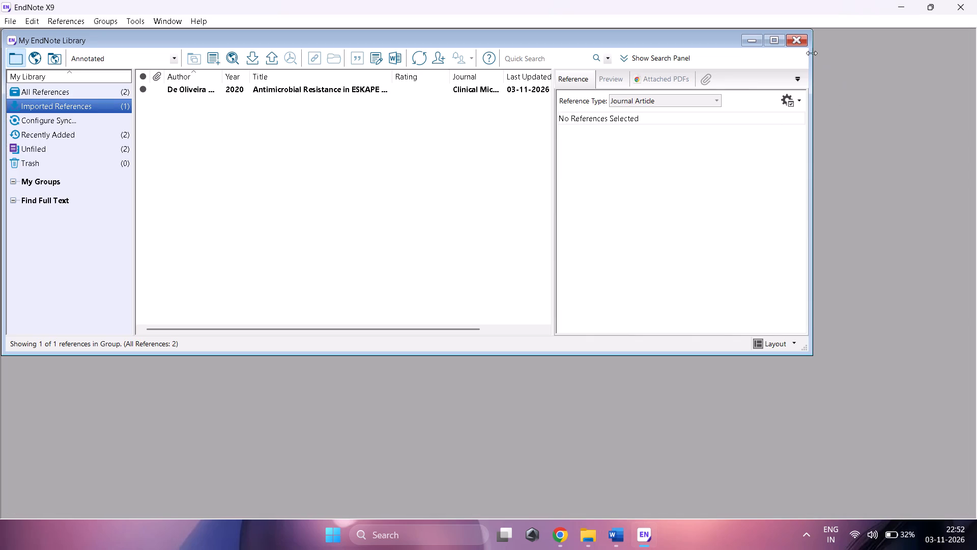
left_click(799, 44)
left_click(970, 2)
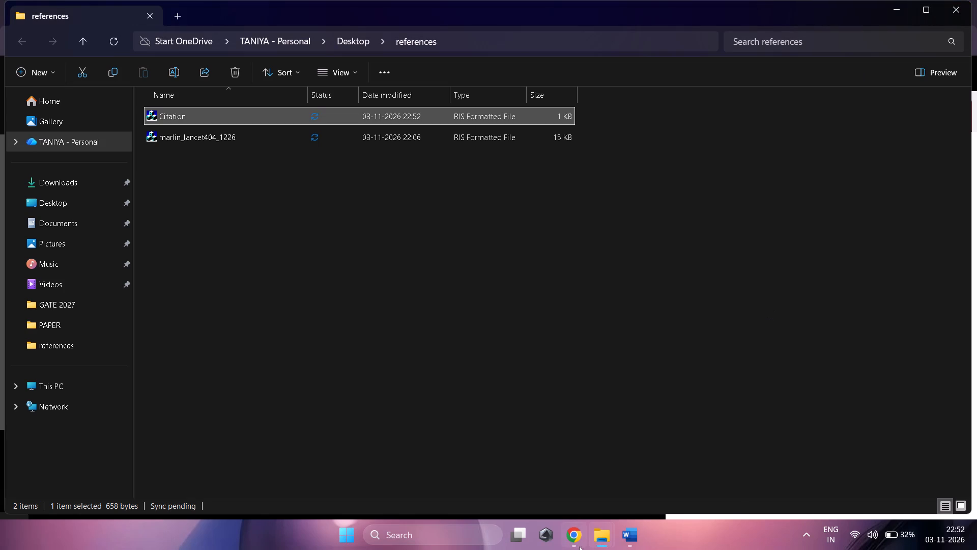
Close the open references folder windows and the browser showing the ASM article.
left_click(574, 479)
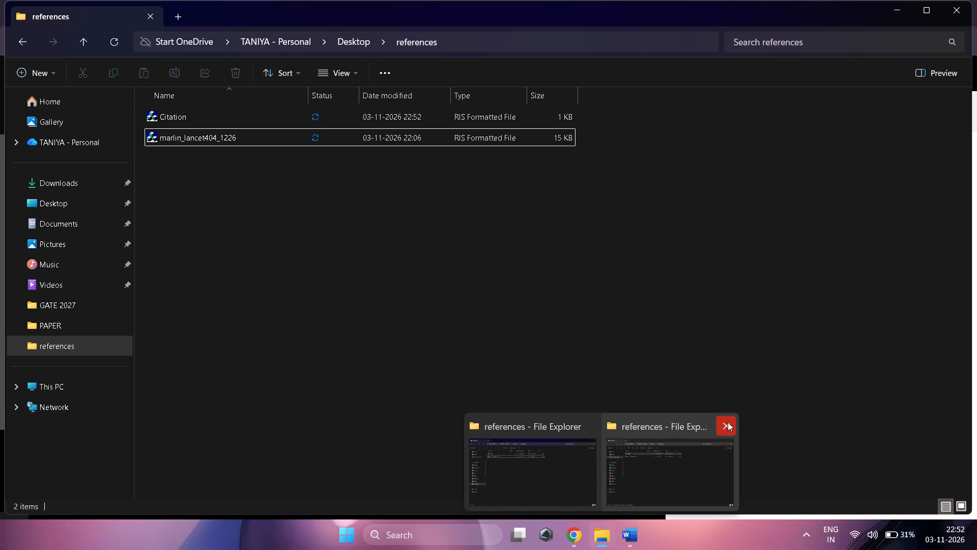
left_click(728, 422)
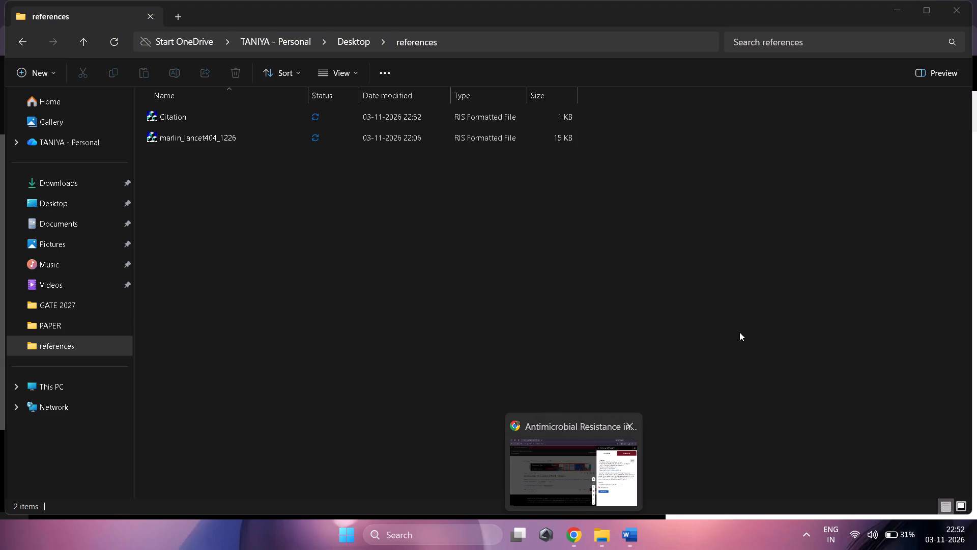
left_click(961, 10)
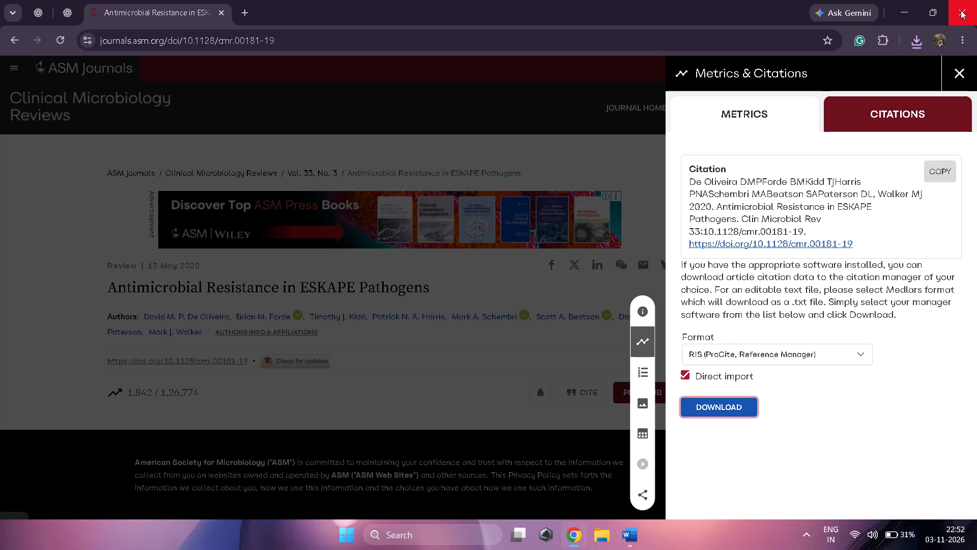
left_click(961, 10)
left_click(636, 532)
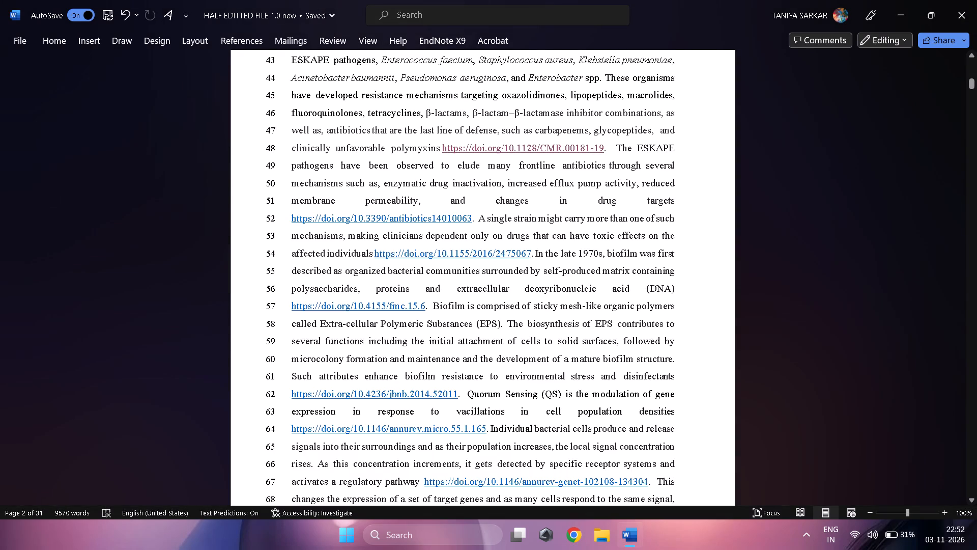
double_click(971, 57)
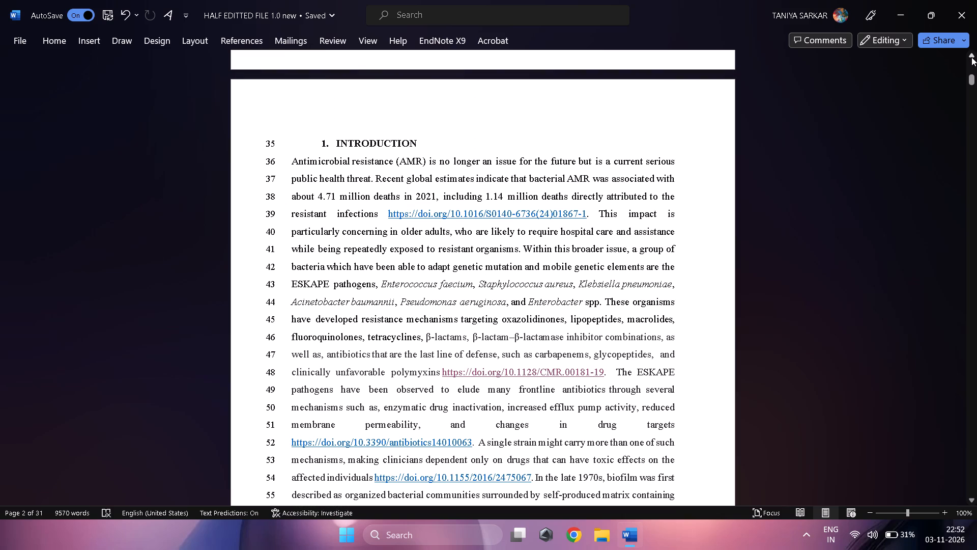
double_click(971, 498)
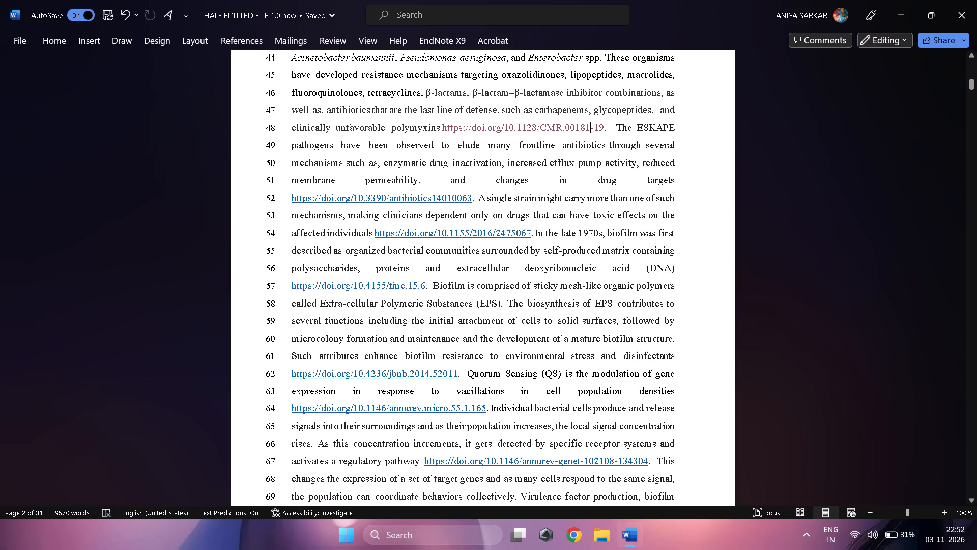
left_click(426, 201, "ctrl")
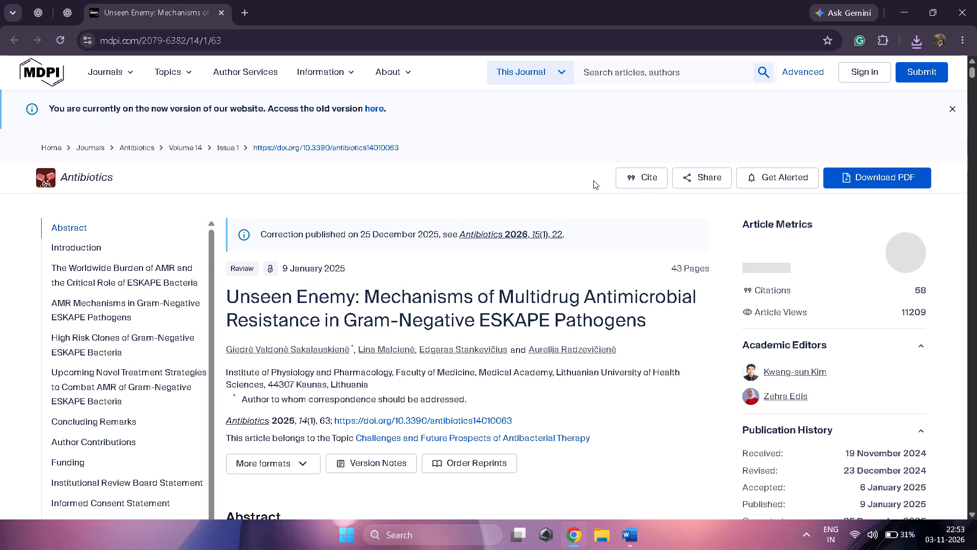
Download the MDPI article's citation in RIS format as articles_export_20261103 in the references folder, then close the browser.
left_click(645, 175)
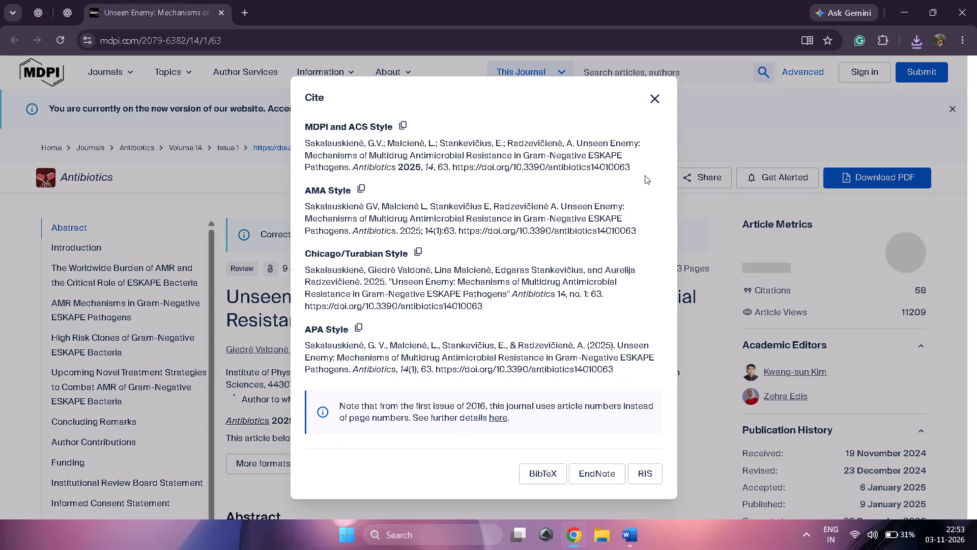
left_click(647, 472)
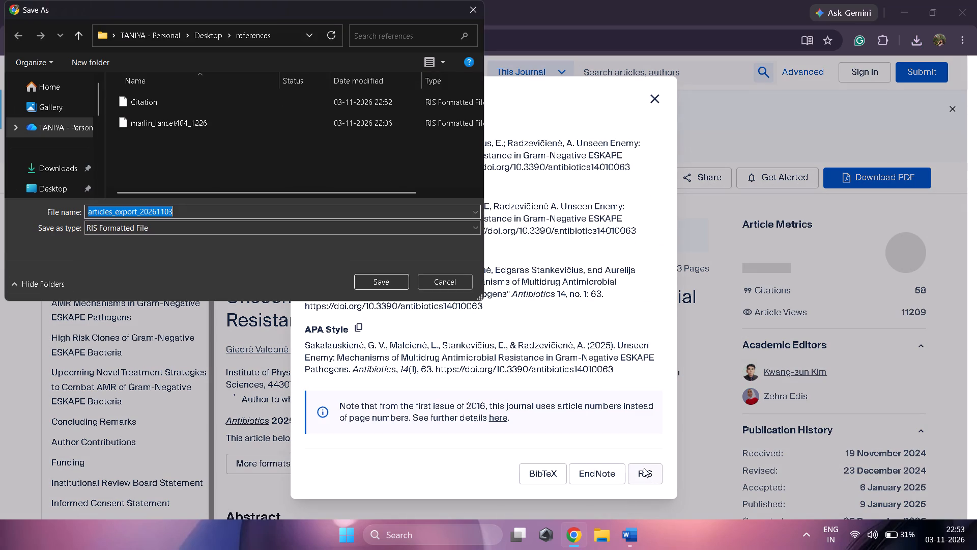
left_click(390, 277)
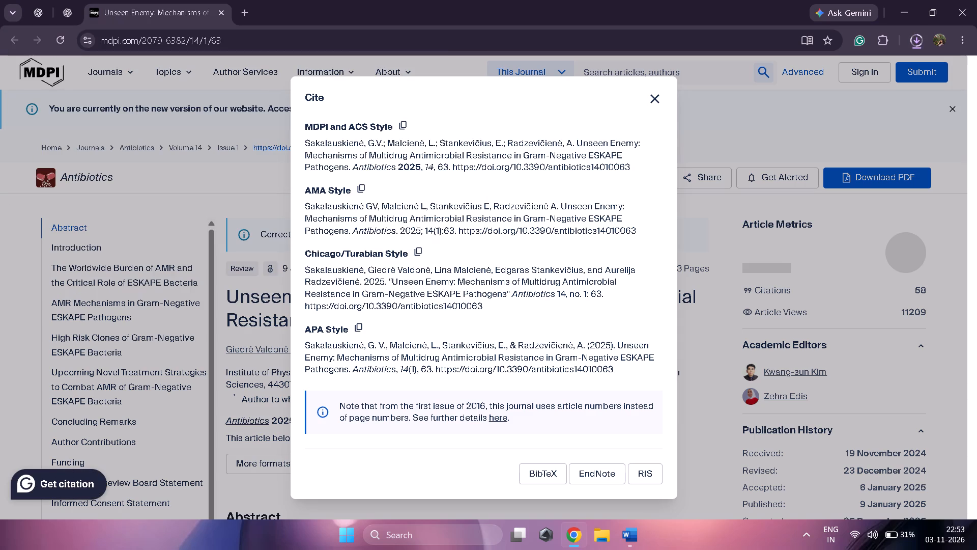
left_click(653, 101)
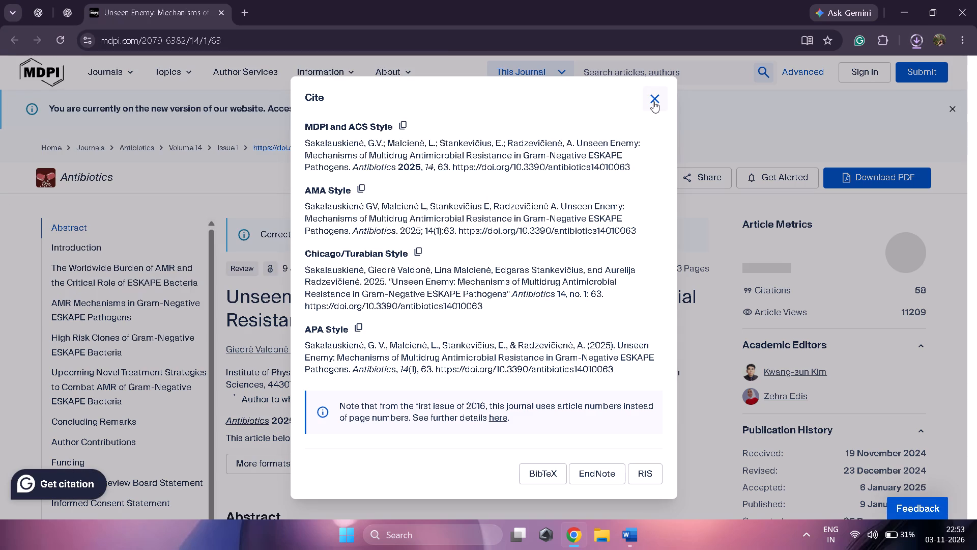
left_click(976, 0)
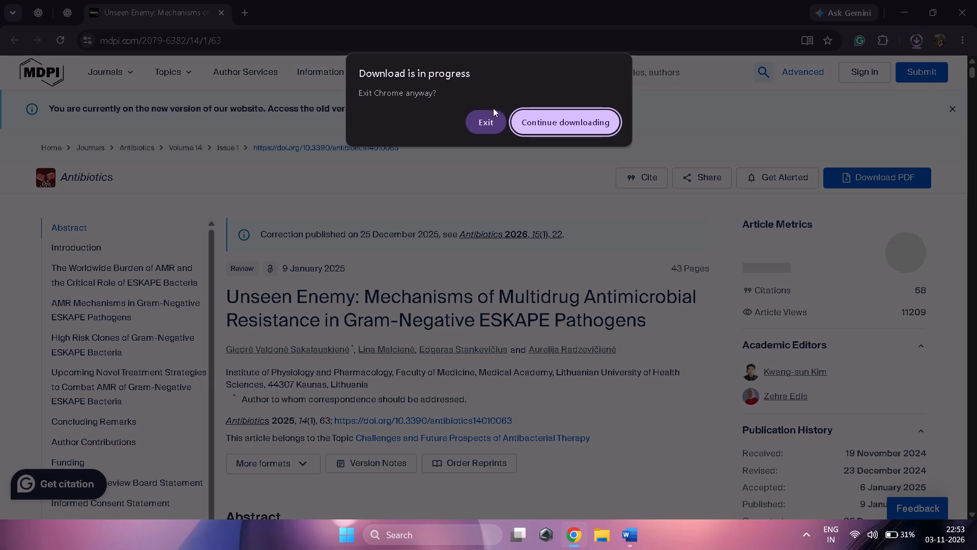
left_click(557, 117)
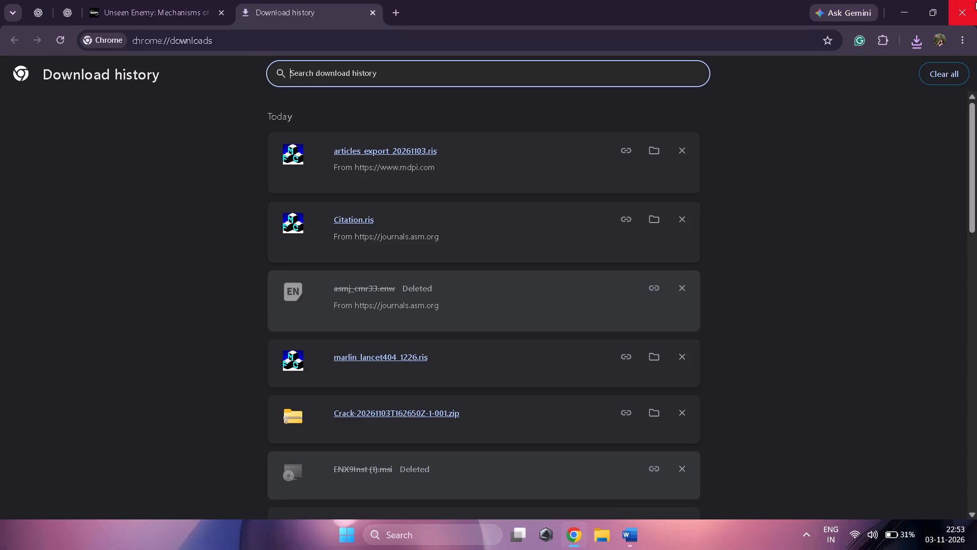
left_click(975, 2)
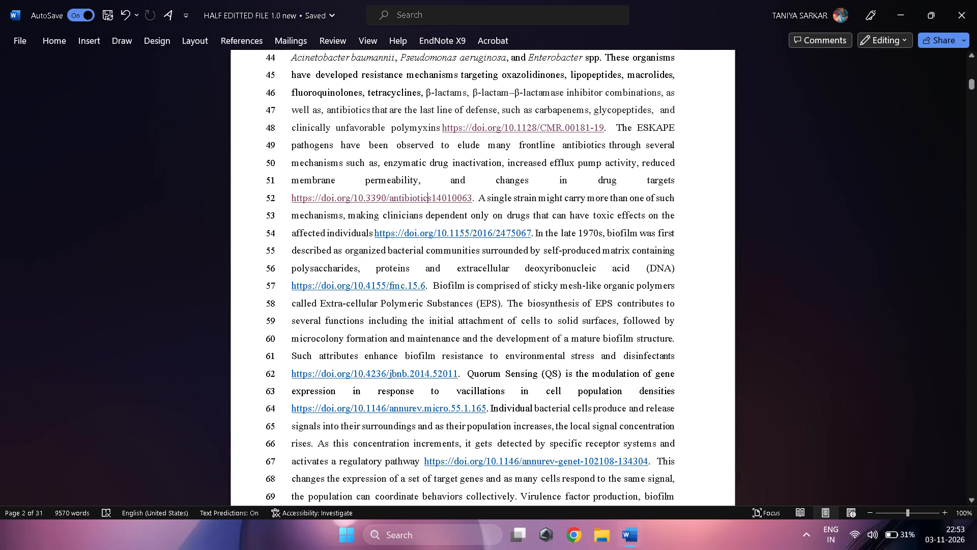
left_click(501, 235, "ctrl")
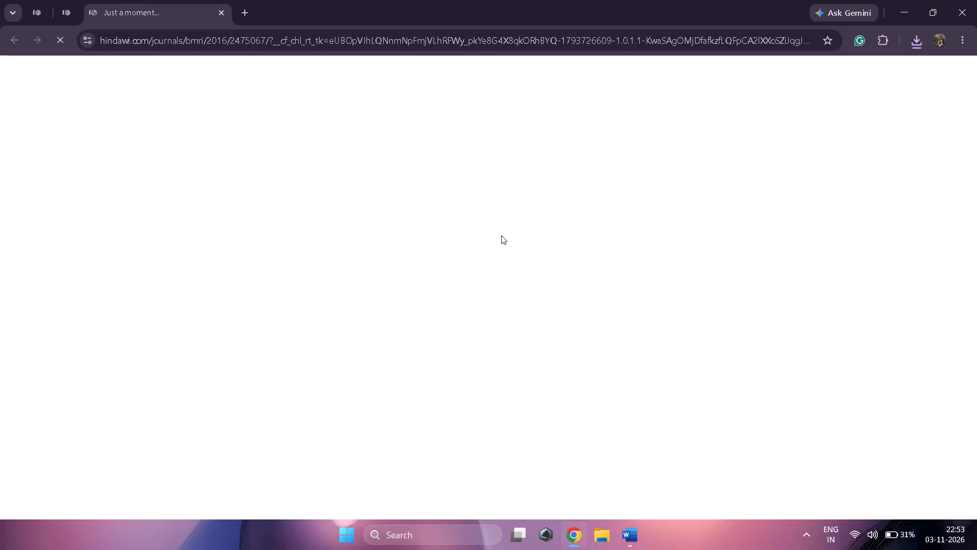